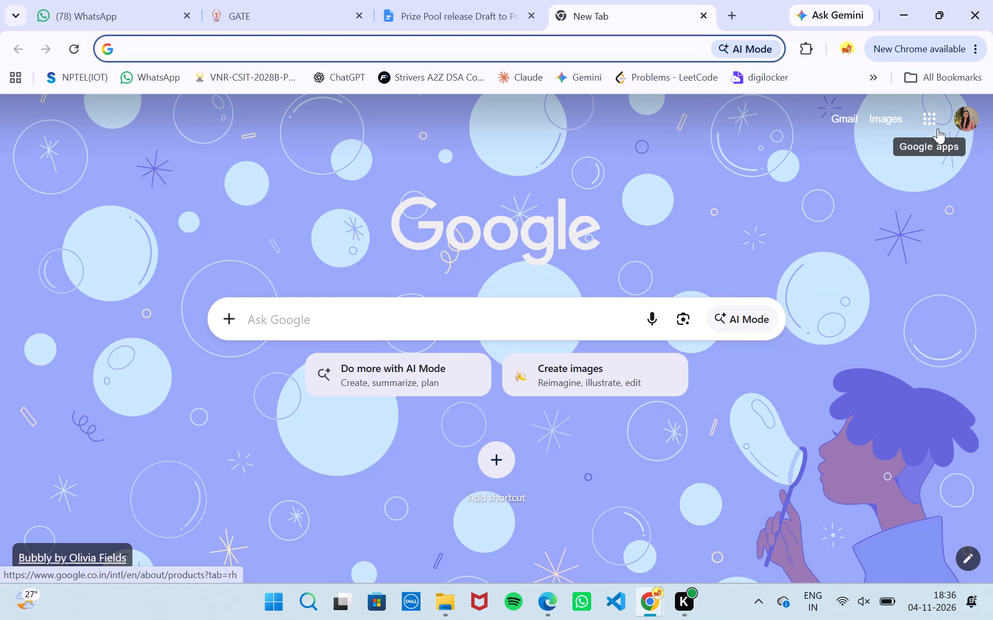
Open the WCC 6.0 spreadsheet in Google Sheets and go to its Copy of Final Sheet sheet.
left_click(927, 116)
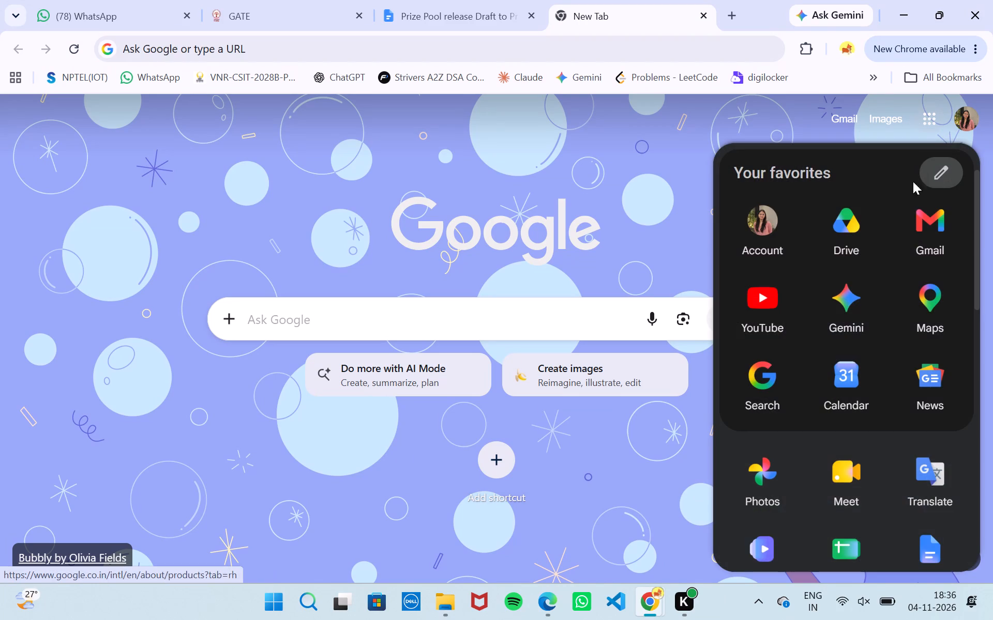
scroll(836, 520, "down", 1)
left_click(851, 452)
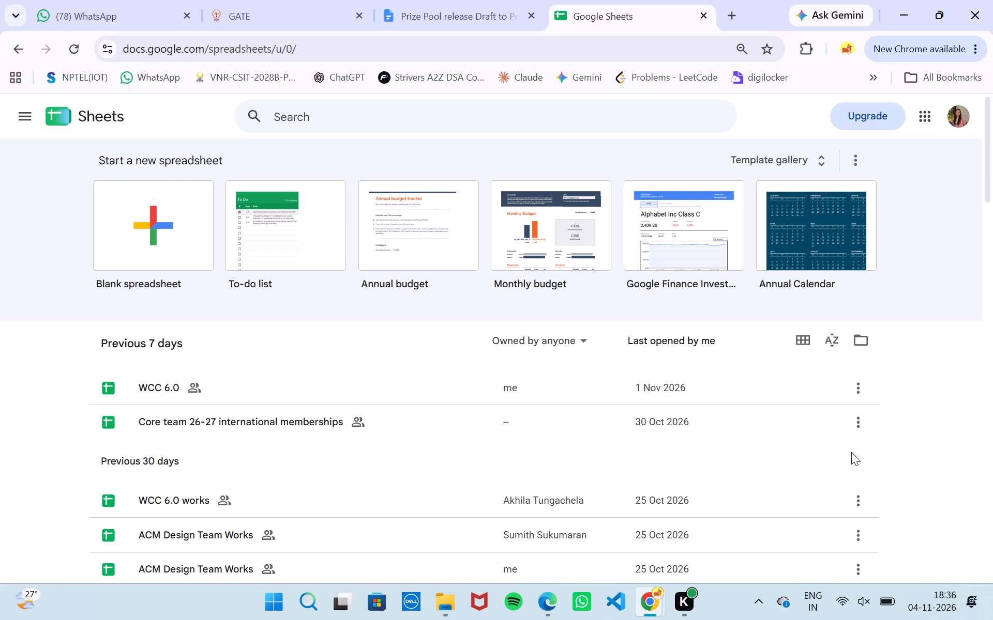
double_click(535, 382)
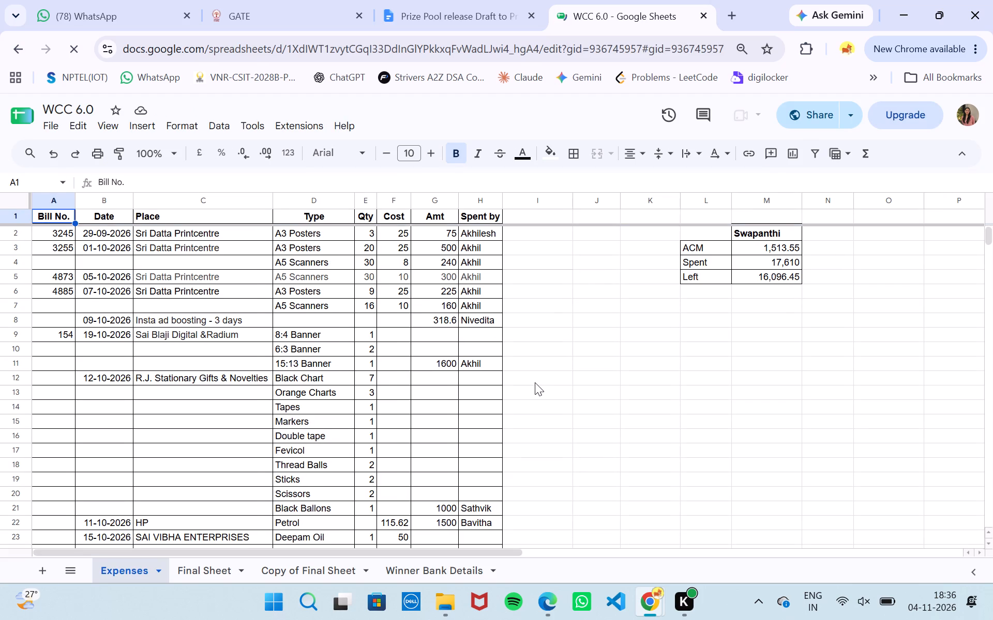
left_click(293, 570)
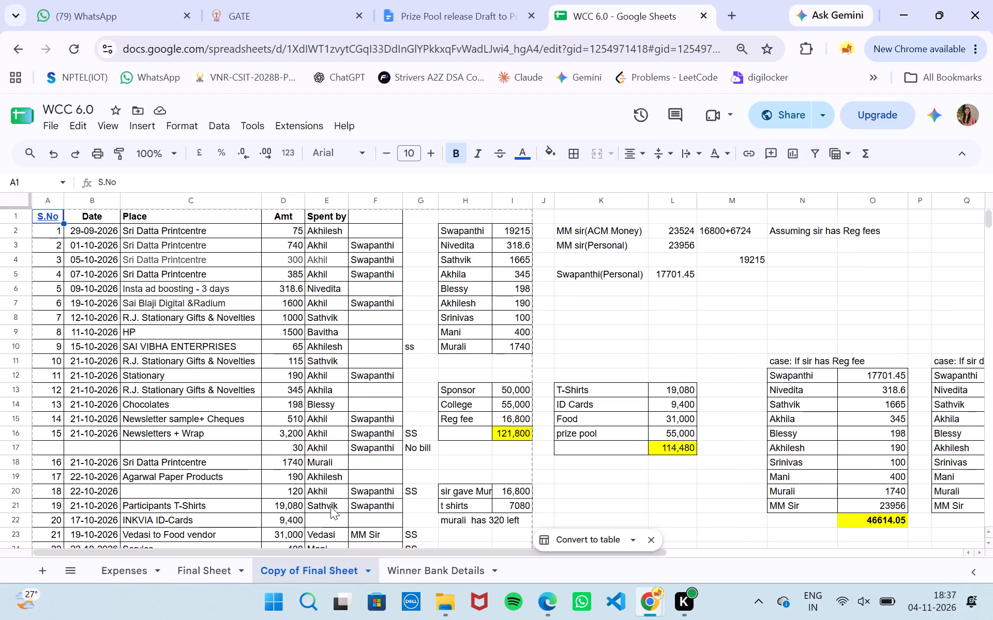
Start a new expense entry in the empty row 27 of the expense table with S.No 25.
scroll(420, 443, "down", 2)
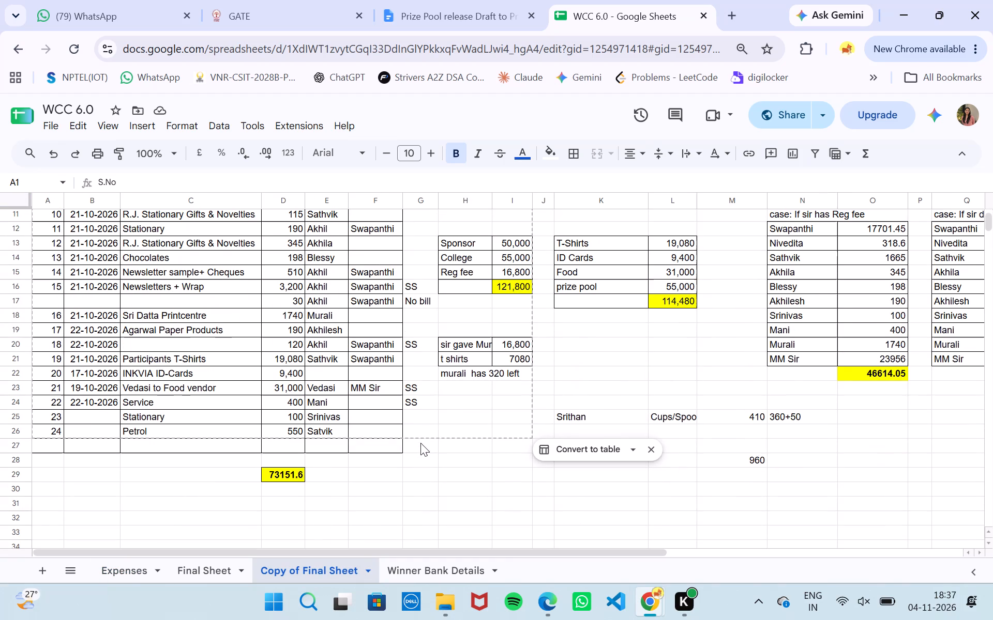
left_click(571, 371)
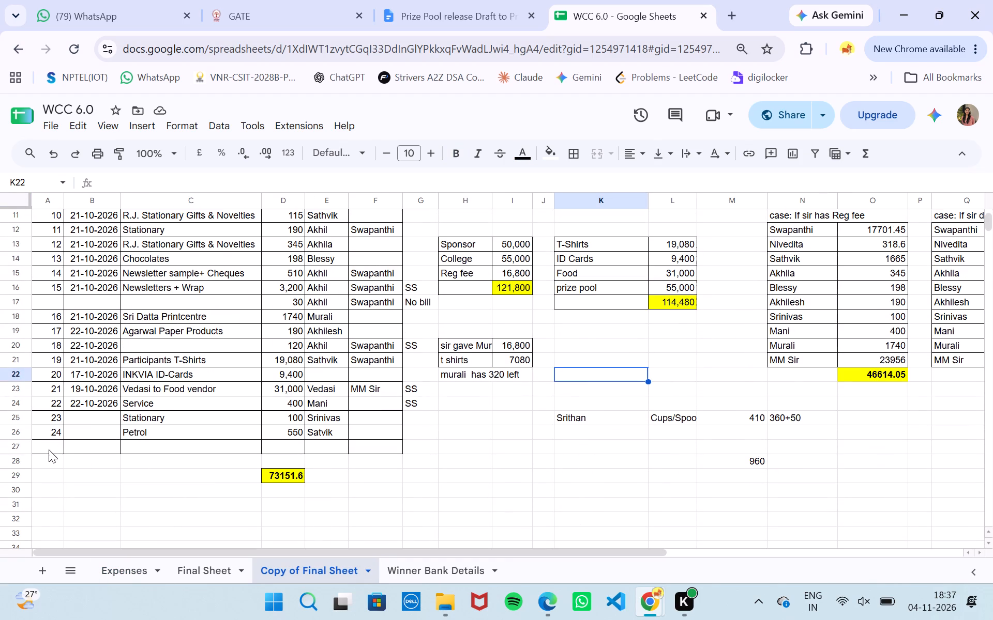
left_click(48, 450)
type("25")
key("Right")
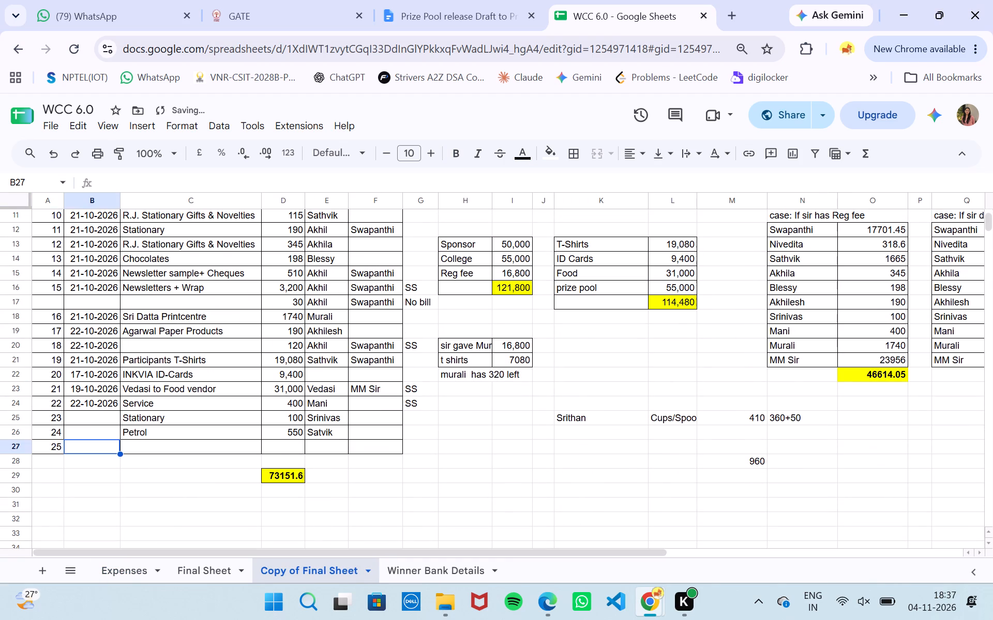
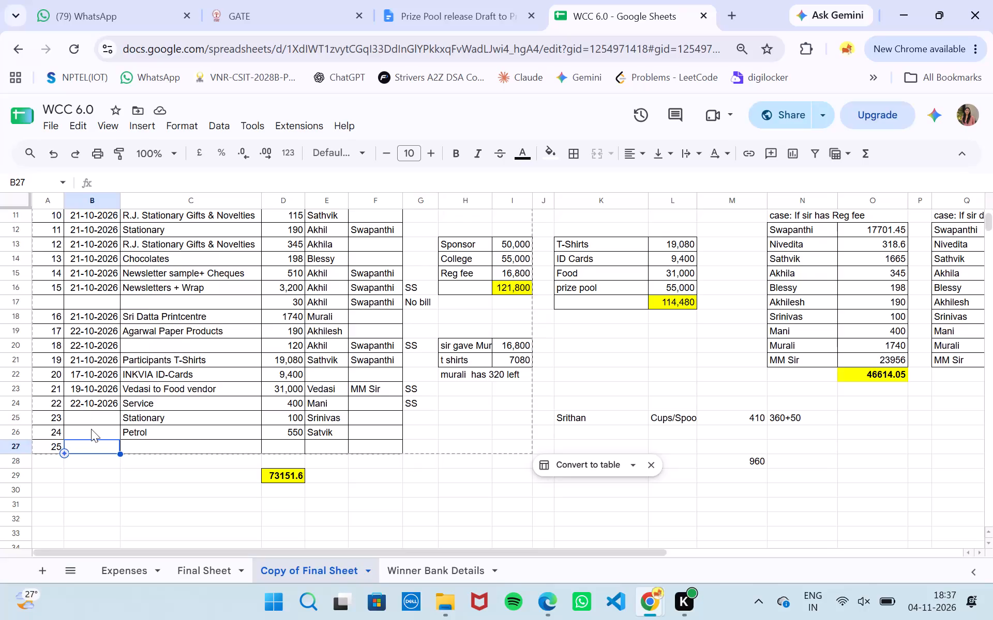
Complete expense entry 25 with date 19-10-2026, description Petrol, amount 2000 and the name Murali.
double_click(141, 447)
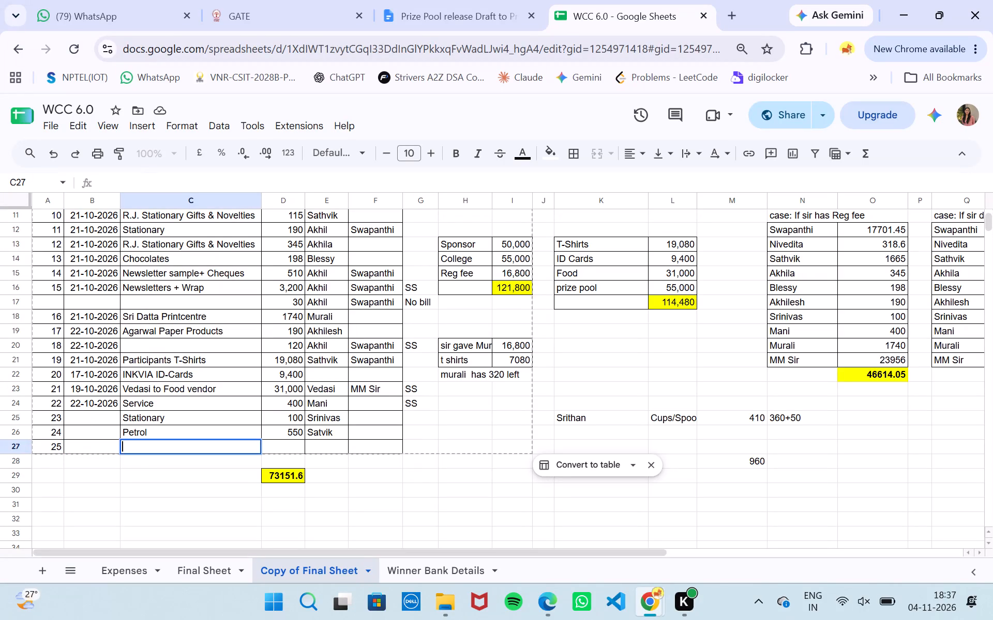
double_click(92, 448)
type("19-10")
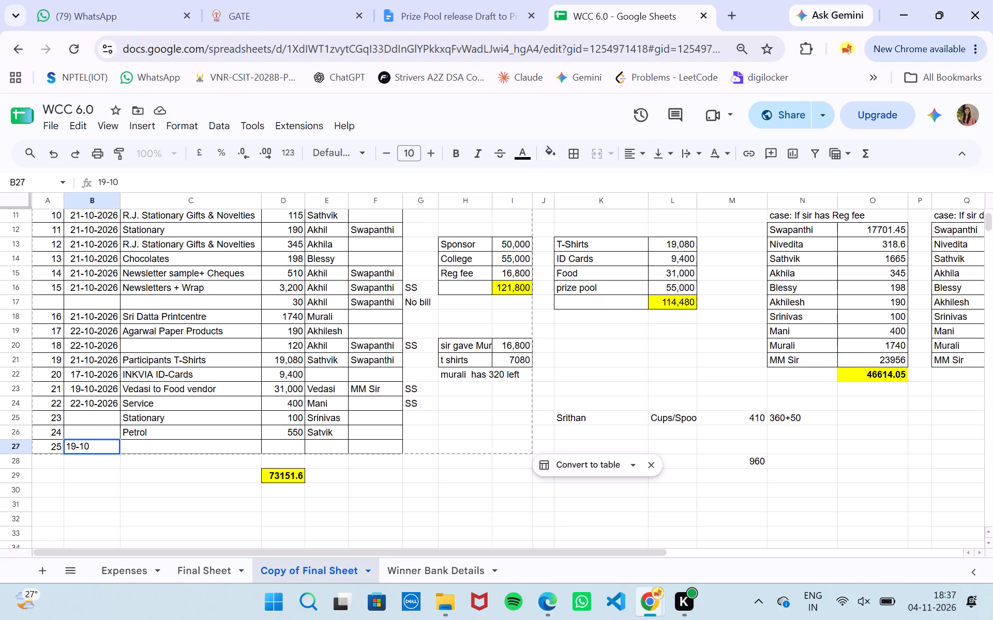
type("-202")
key("6")
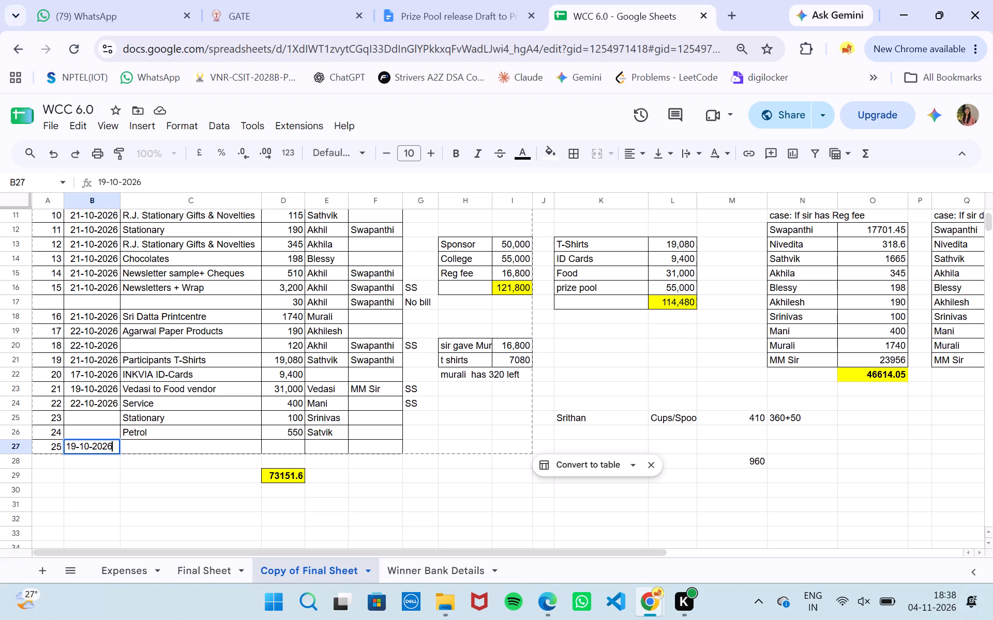
double_click(149, 443)
key("p")
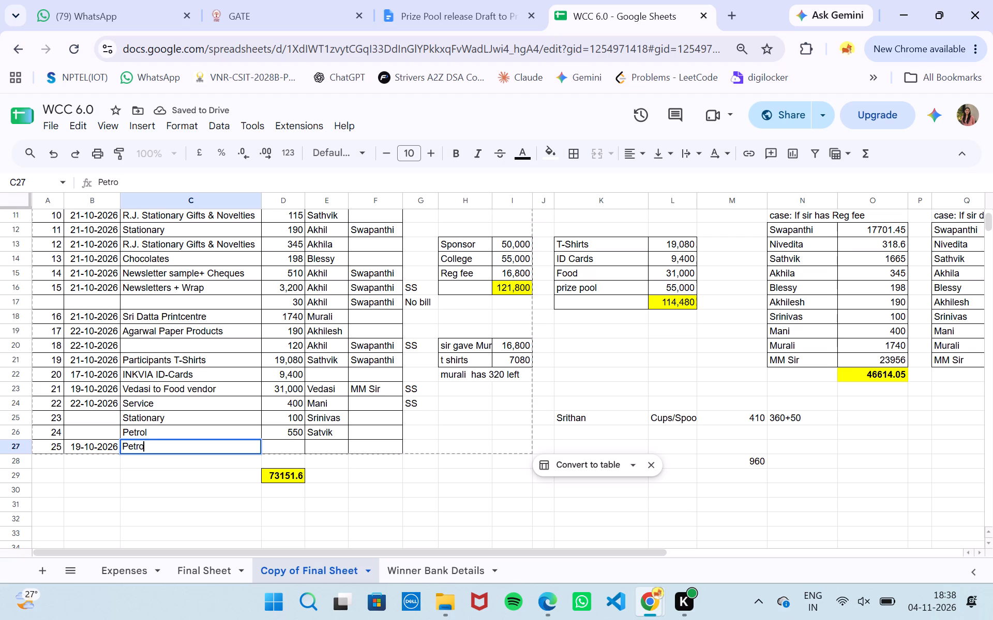
double_click(280, 445)
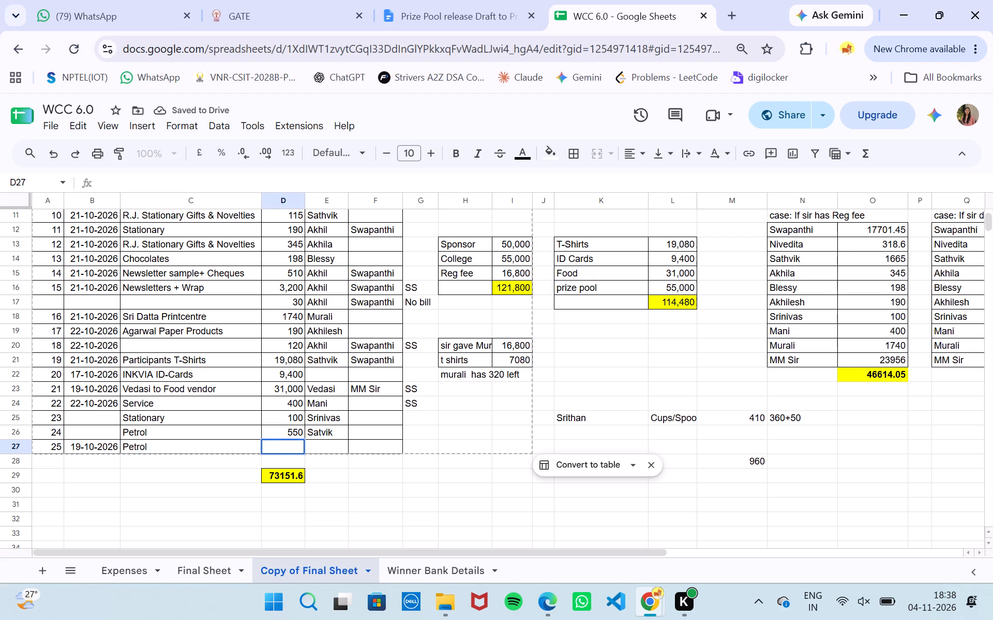
type("2000")
key("Right")
key("Return")
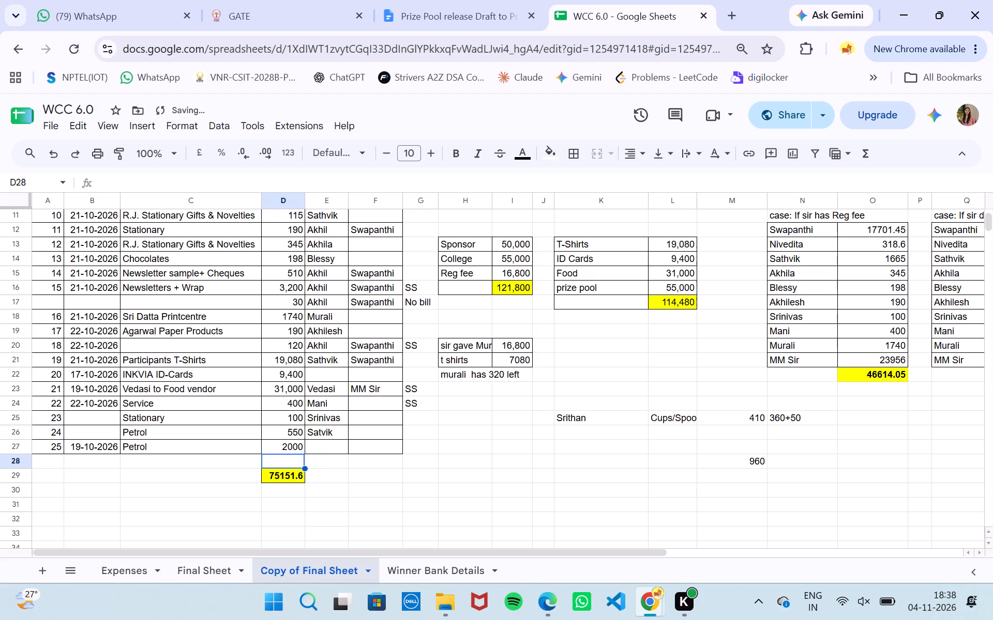
double_click(320, 447)
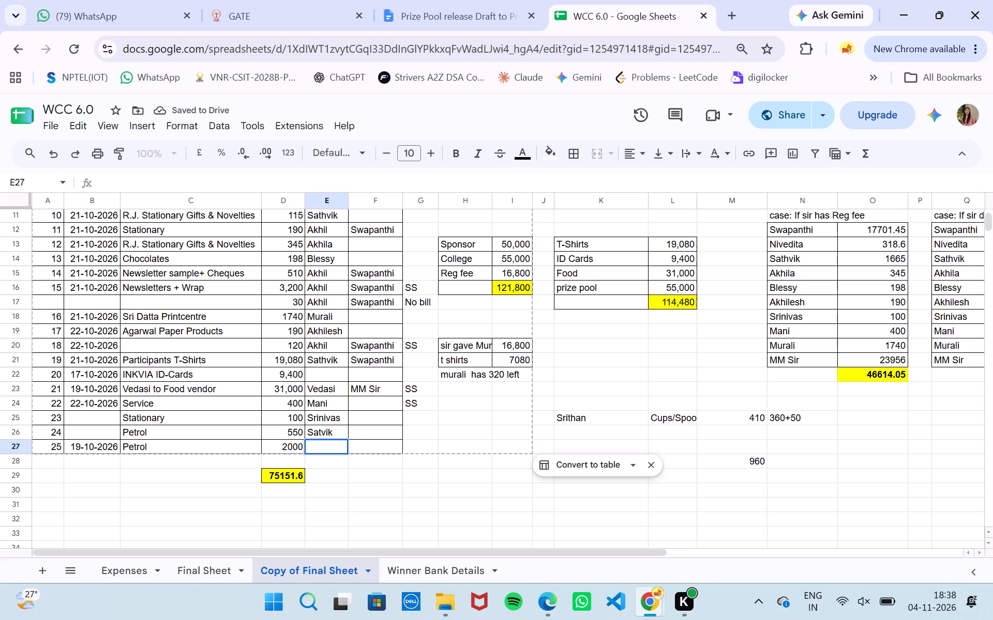
key("m")
type("urak")
key("BackSpace")
type("li")
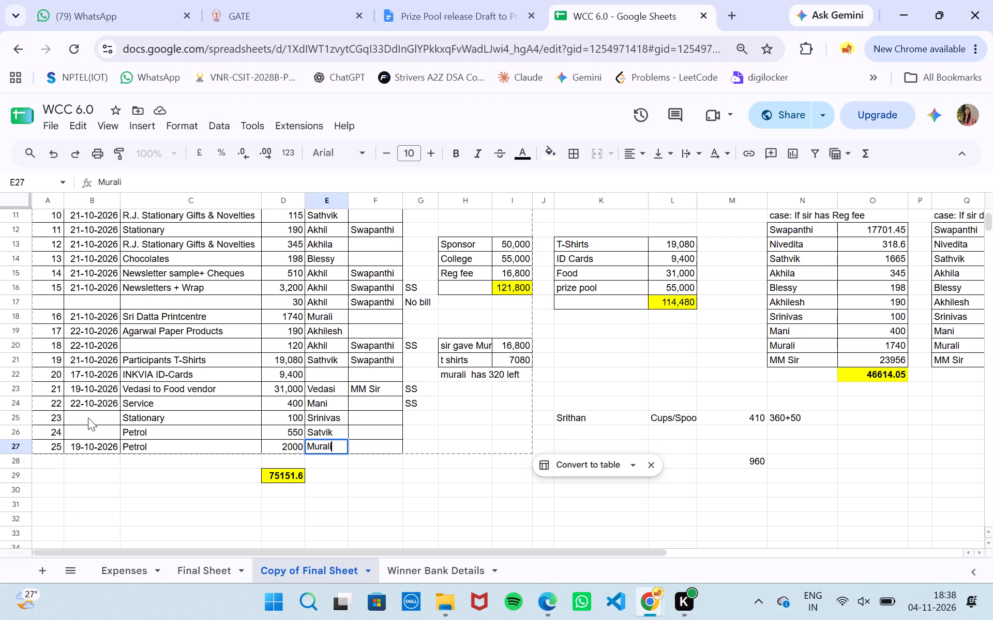
Fill in the missing date of expense entry 24 as 31-10-2026.
double_click(81, 432)
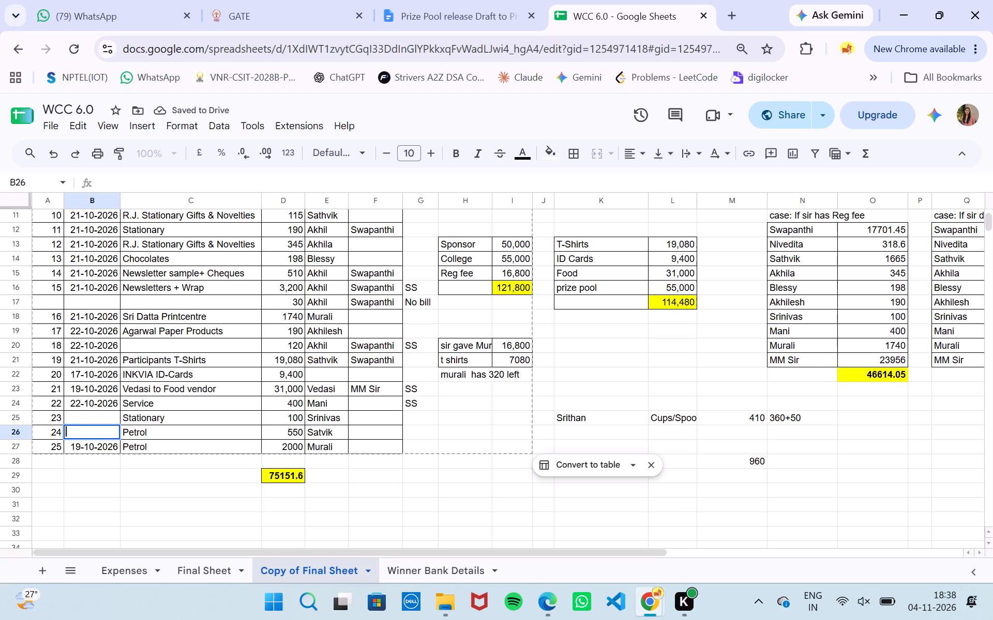
type("31")
key("minus")
type("10-2026")
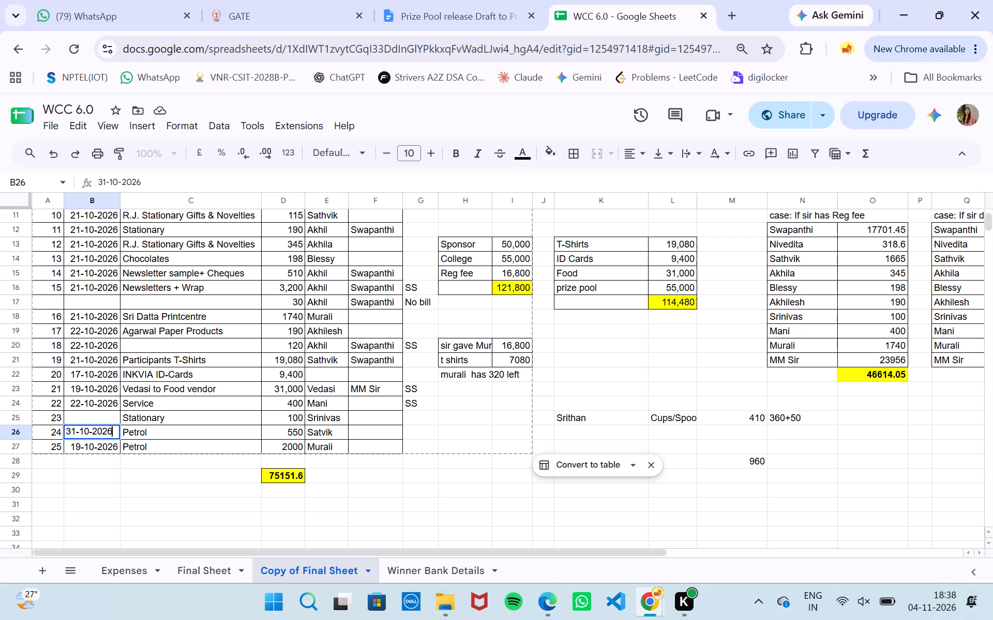
Add expense entry 26 in row 28 with date 04-11-2026, description Petrol, amount 40 and the name Shritan.
double_click(54, 458)
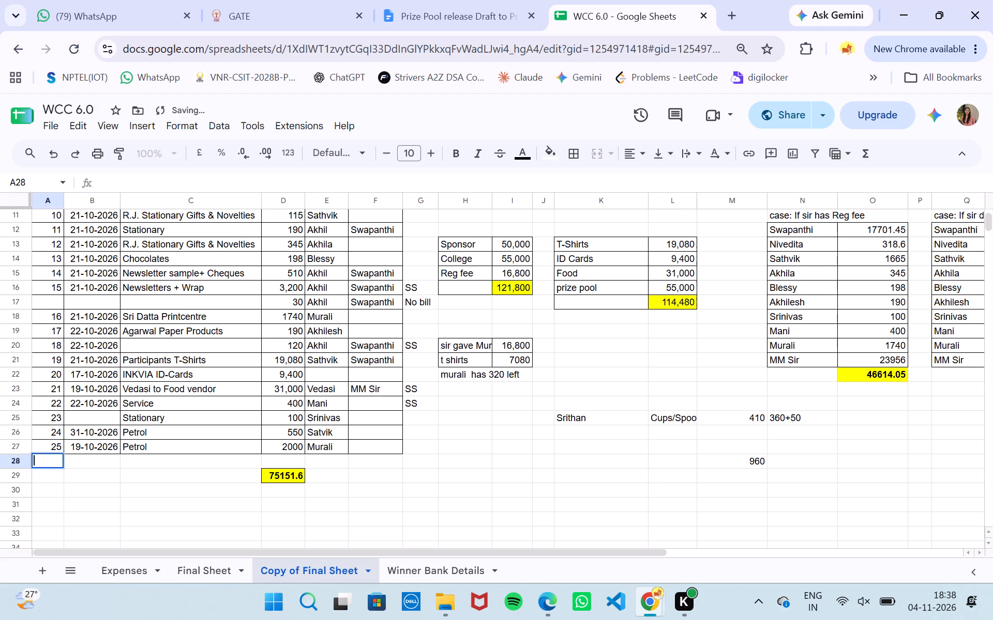
type("26")
key("minus")
key("BackSpace")
key("Return")
key("Right")
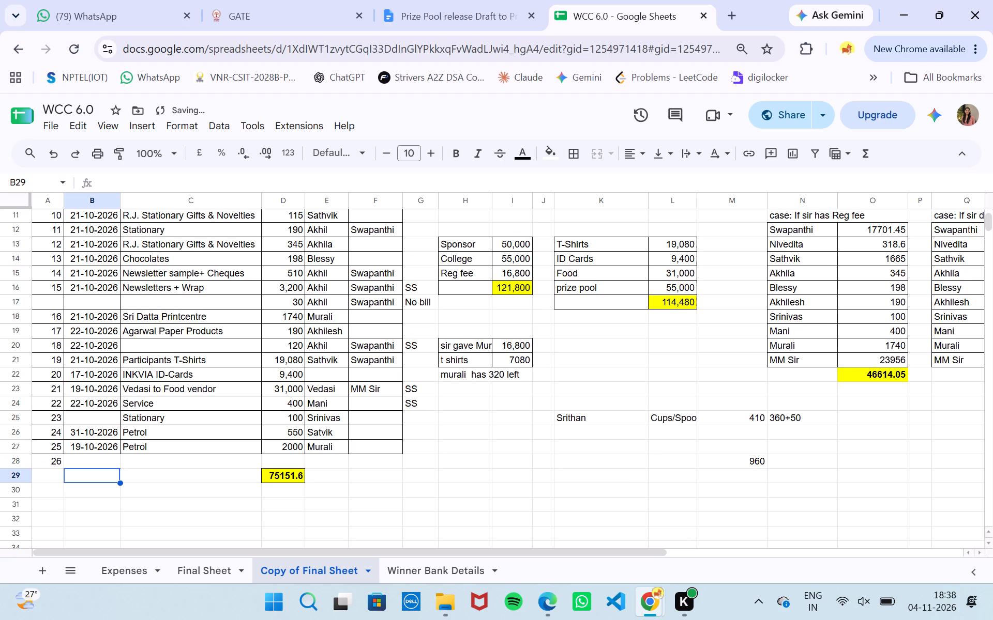
key("Up")
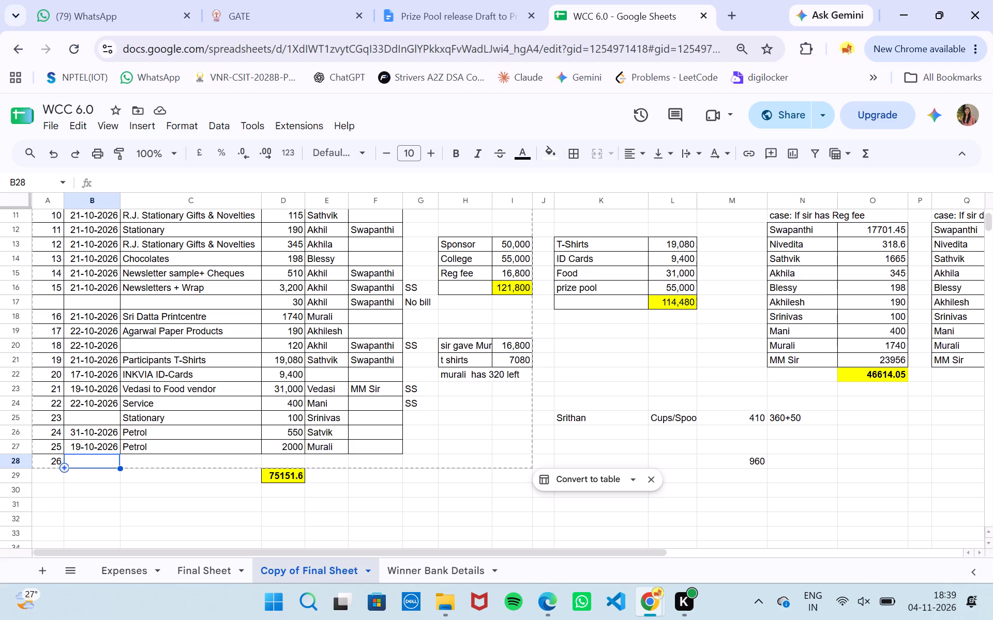
type("04-11-2026")
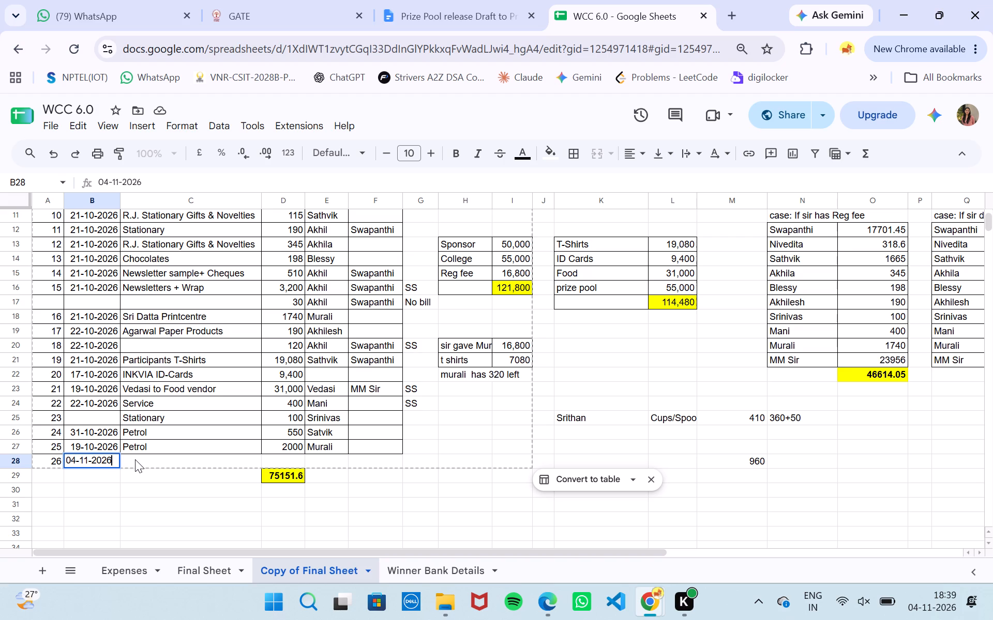
double_click(135, 459)
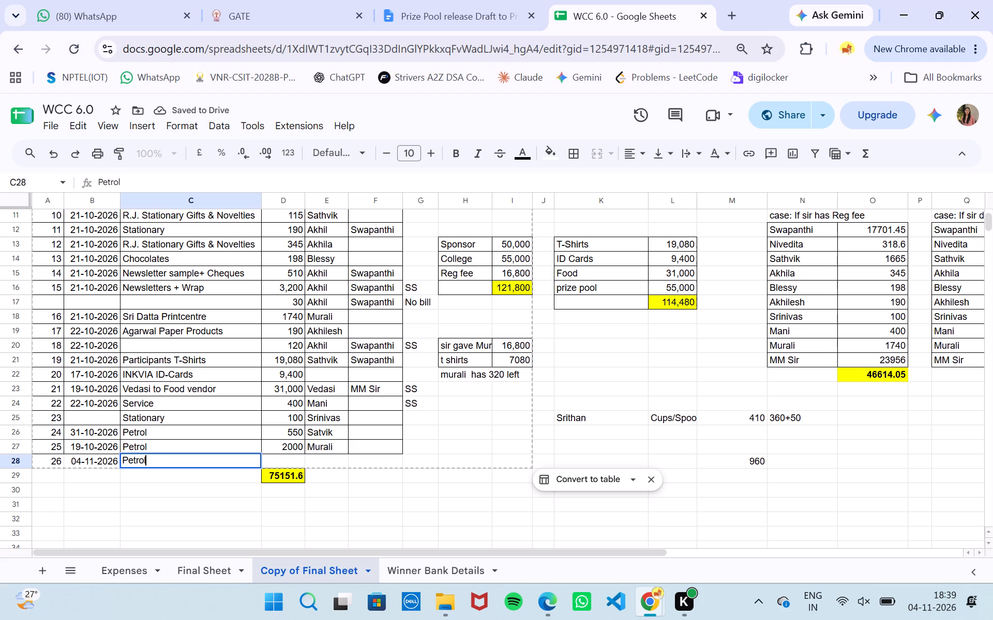
key("Right")
double_click(285, 459)
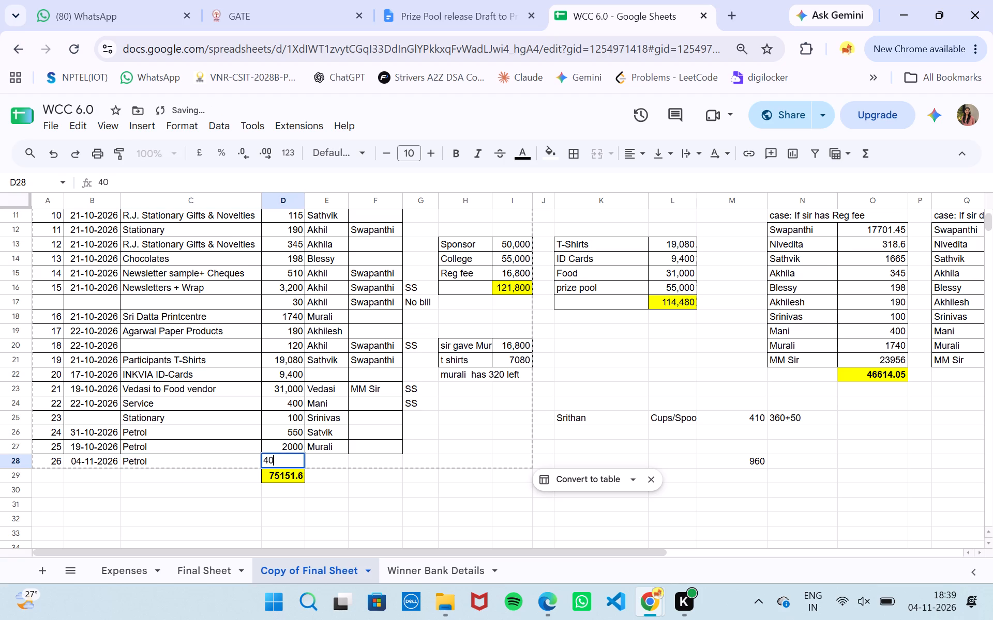
double_click(332, 460)
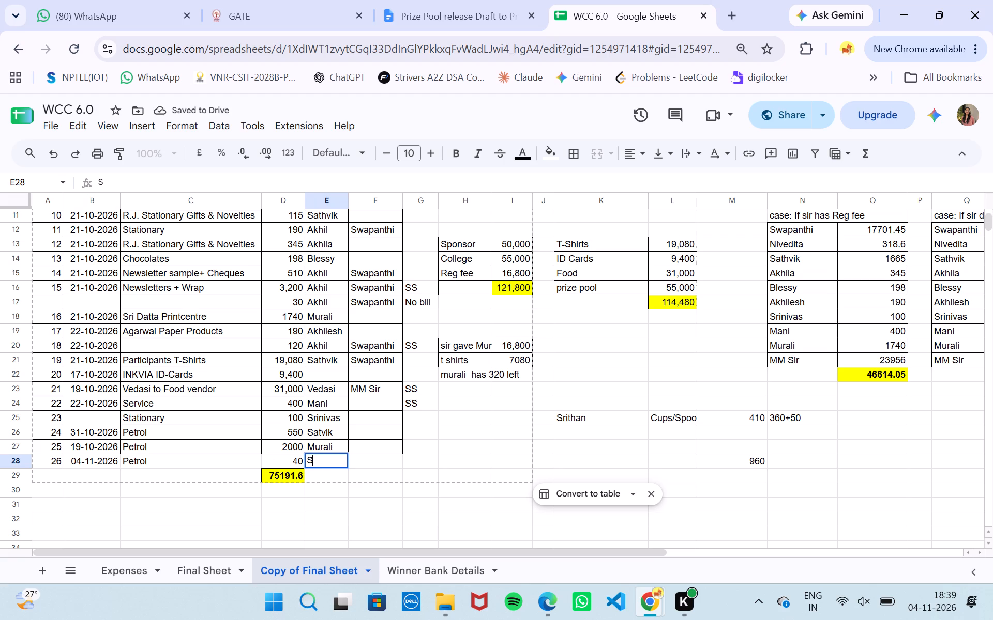
type("hritan")
left_click(372, 501)
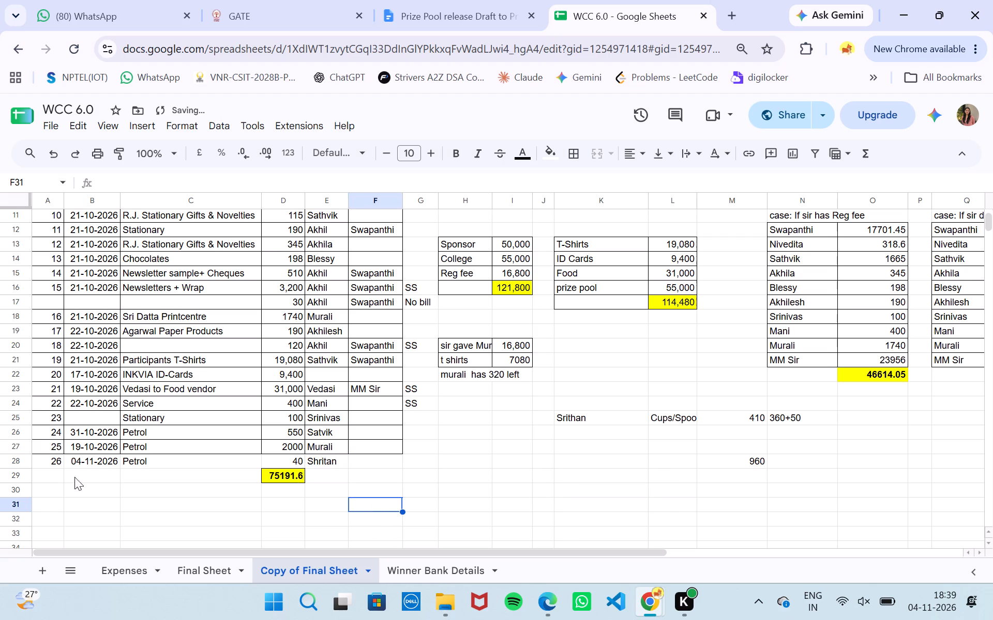
Insert two blank rows between expense entry 26 and the highlighted total.
left_click(20, 462)
right_click(20, 462)
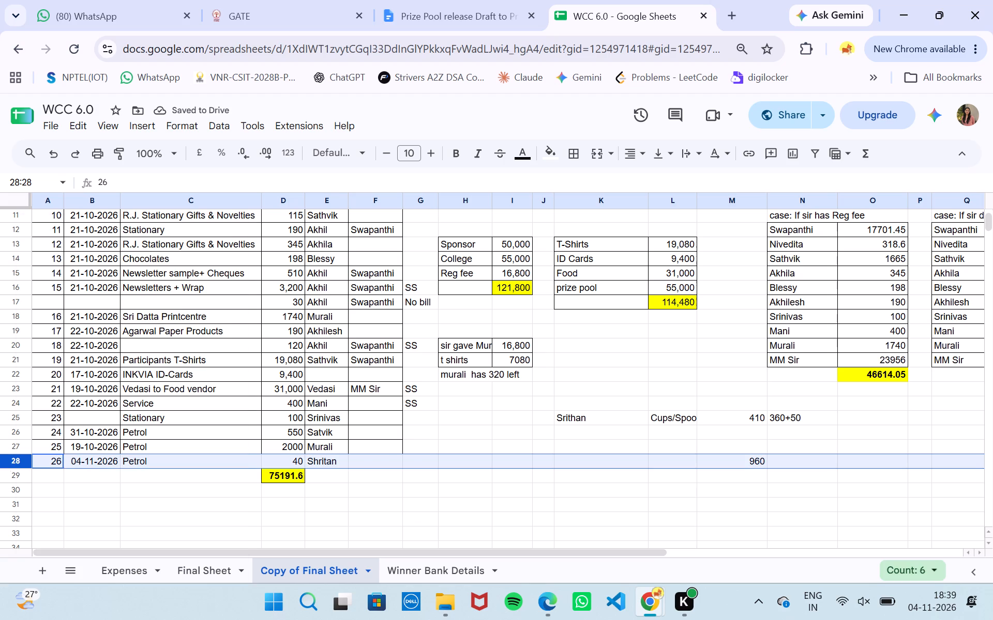
left_click(85, 351)
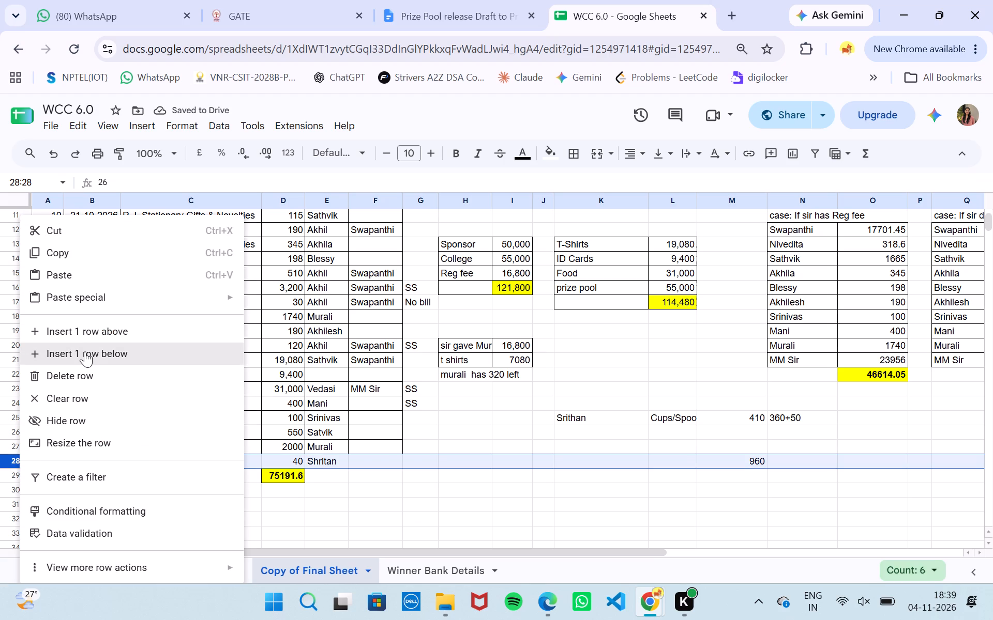
right_click(19, 476)
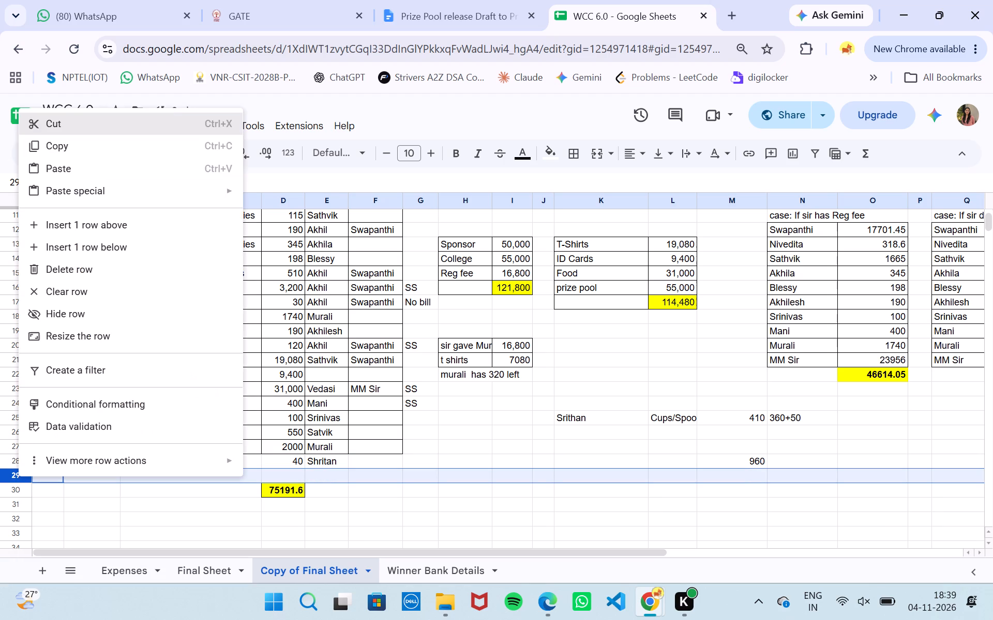
left_click(87, 244)
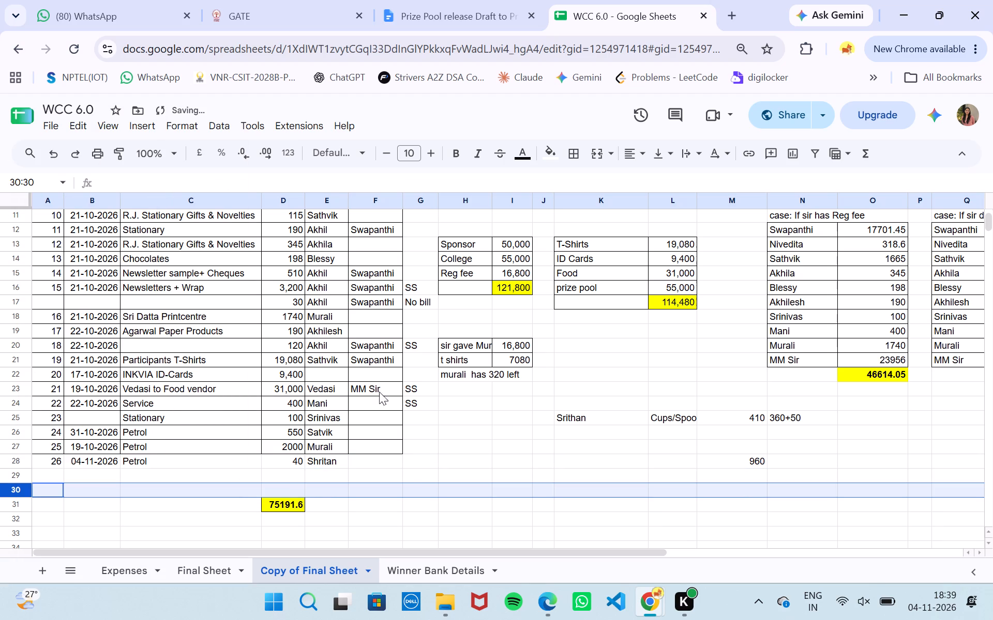
left_click(405, 472)
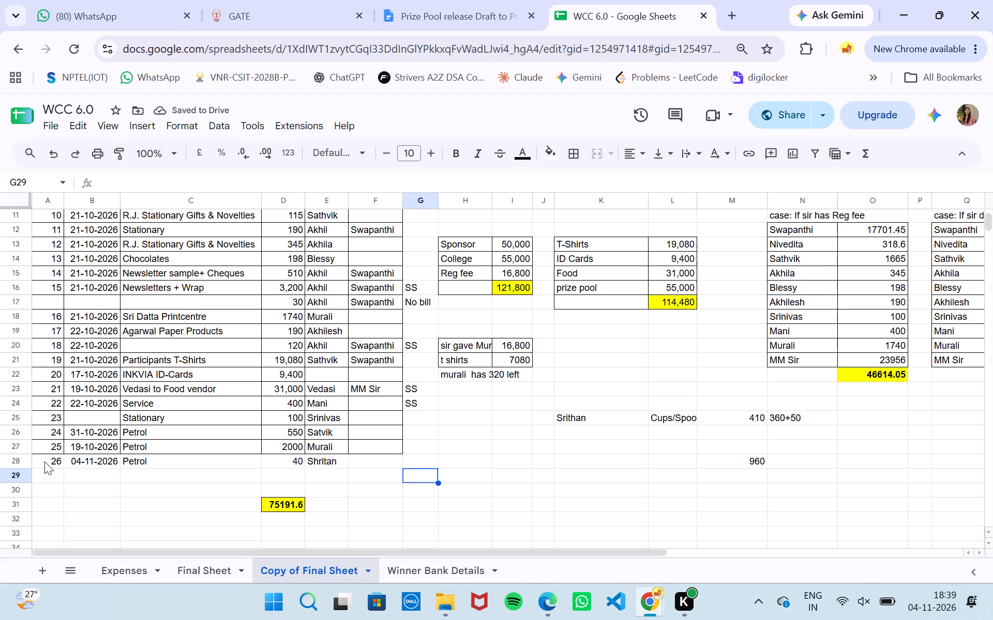
Apply all borders to the entry 26 row and the blank row below it, A28:F29.
left_click_drag(45, 460, 384, 482)
left_click(569, 159)
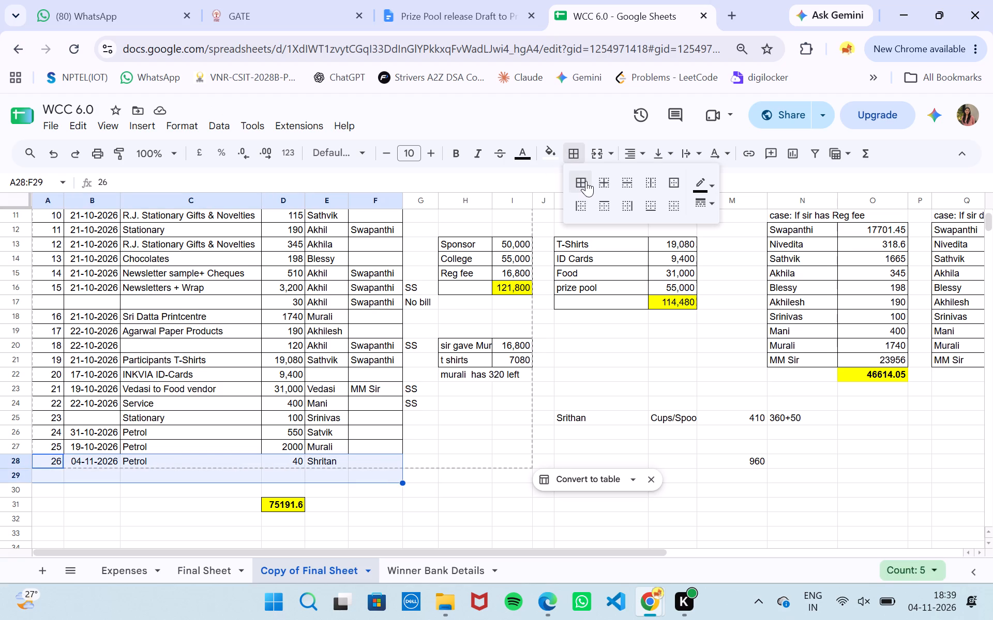
left_click(584, 181)
left_click(579, 361)
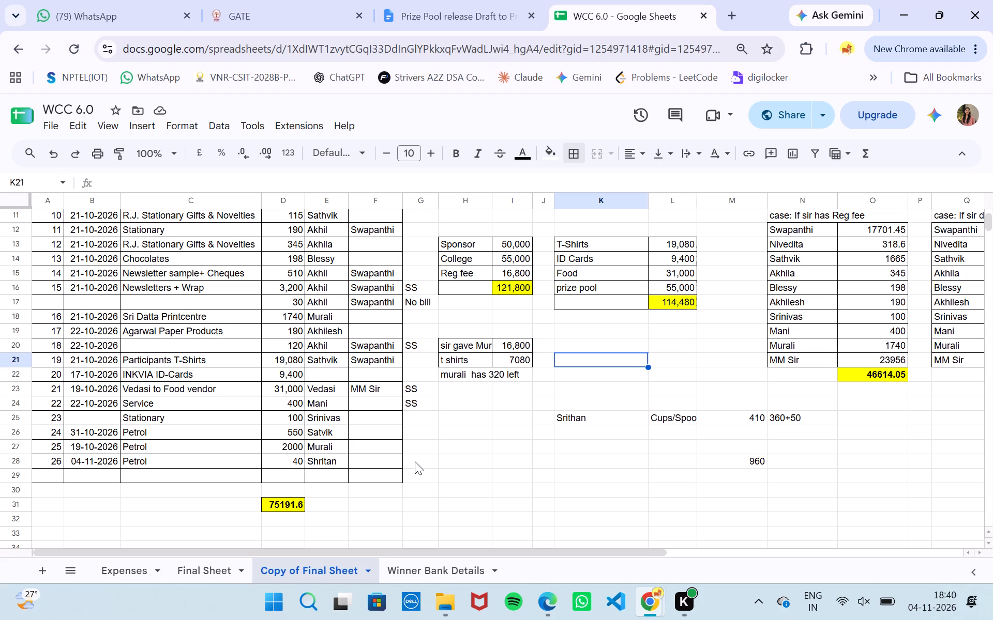
Change the description of expense entry 23 to Stationary(Letters).
scroll(415, 461, "up", 1)
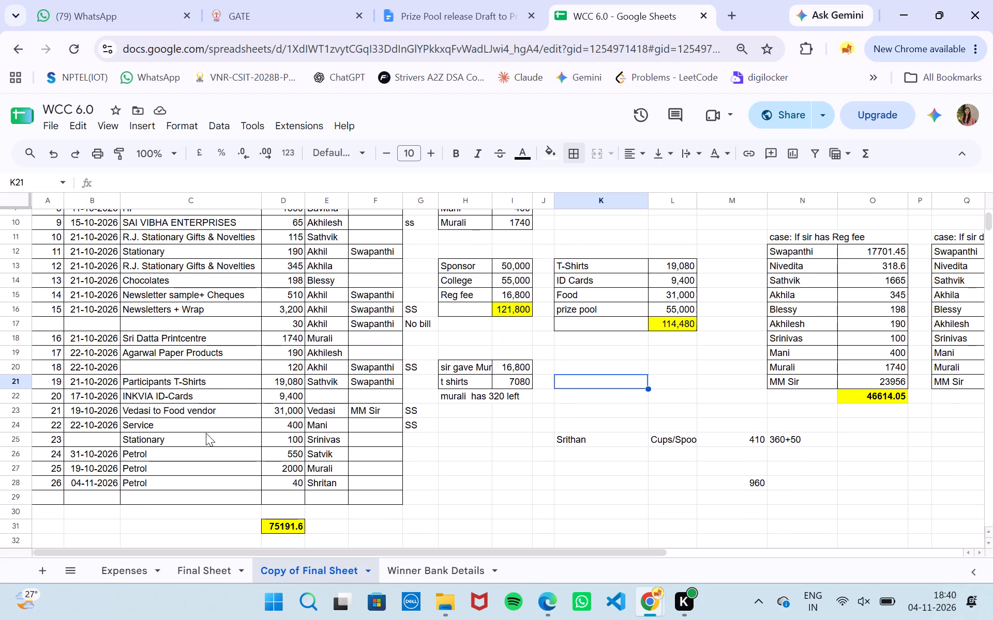
double_click(206, 440)
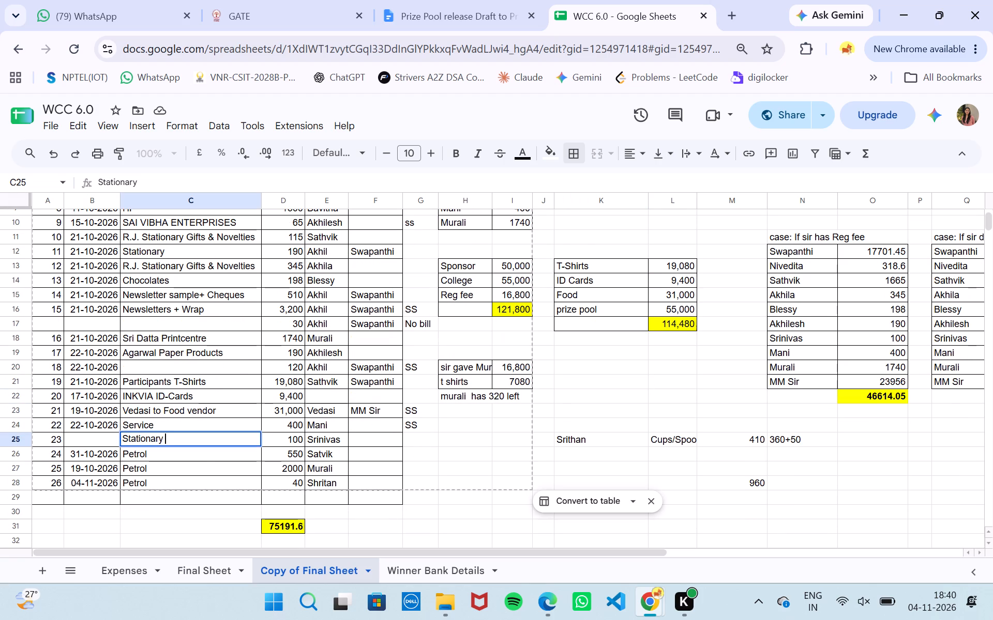
type("ermi")
key("BackSpace")
key("BackSpace")
key("BackSpace")
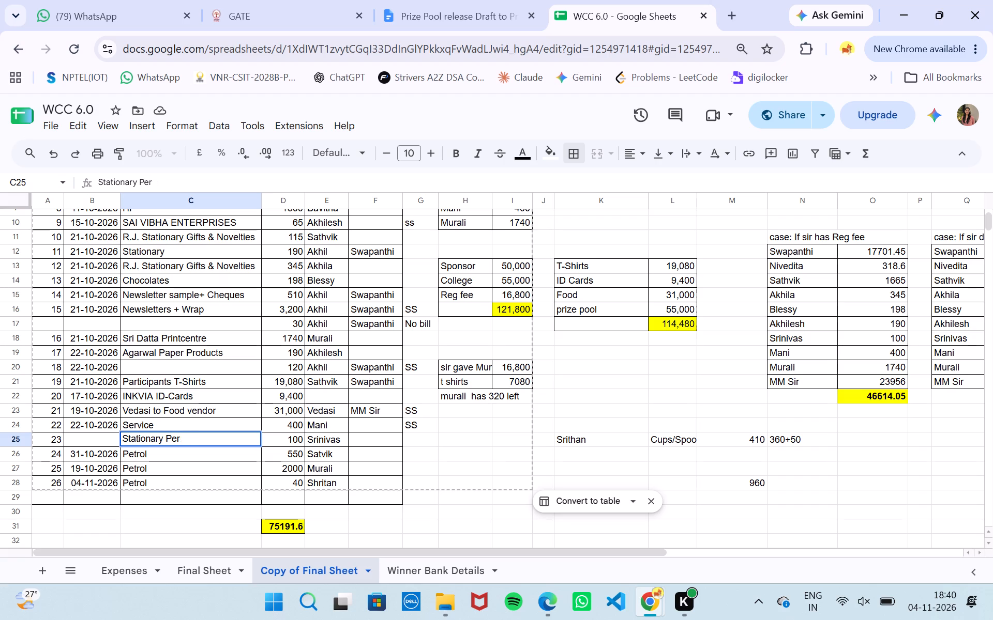
key("BackSpace")
key("BackSpace")
key("BackSpace")
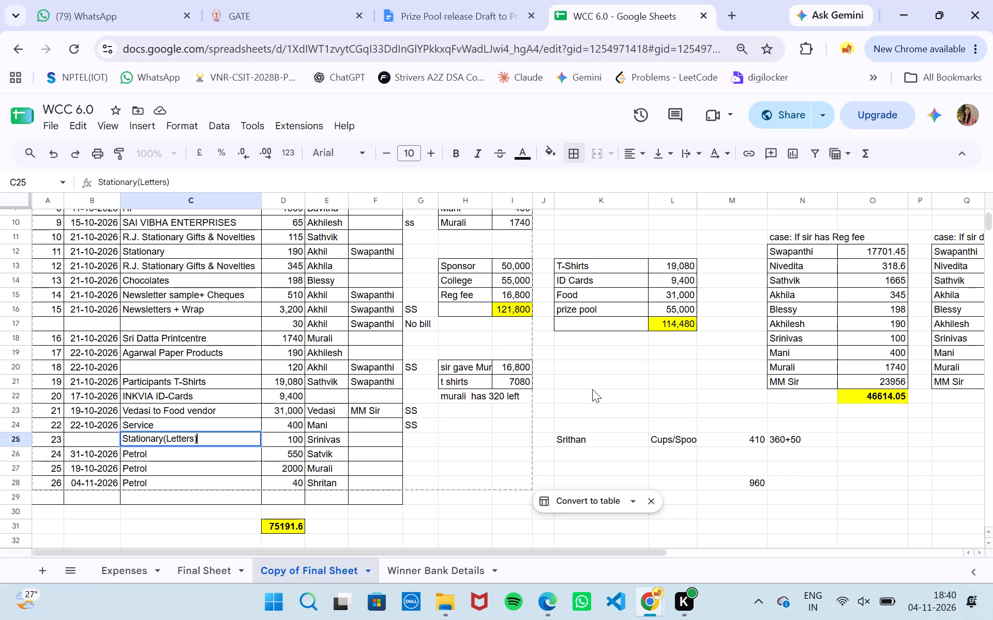
Extend the highlighted expense total's formula in D31 to sum D2:D29.
left_click(385, 532)
scroll(482, 451, "up", 2)
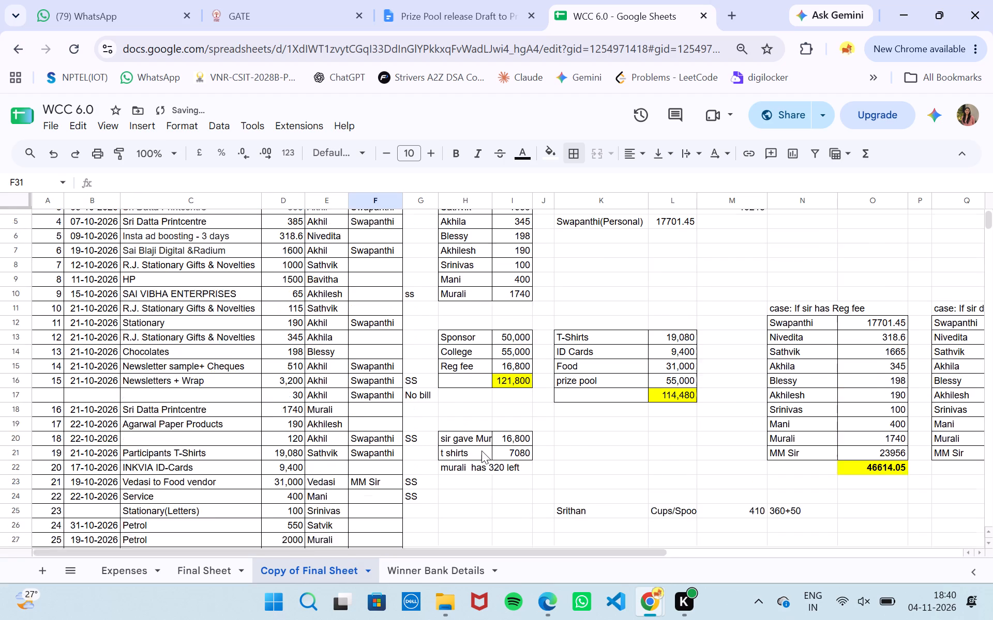
scroll(482, 451, "up", 2)
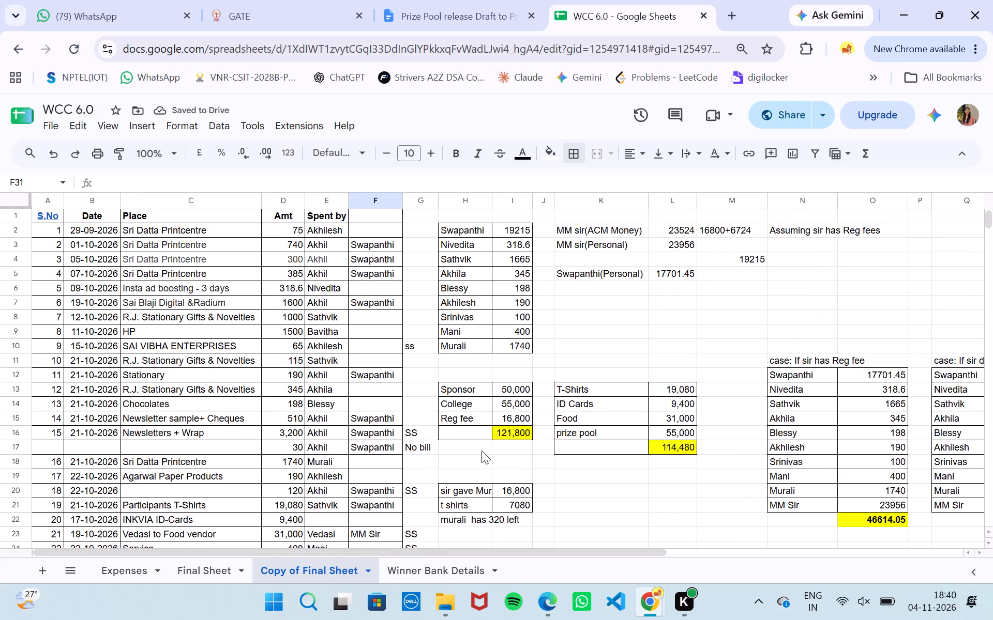
scroll(482, 451, "up", 1)
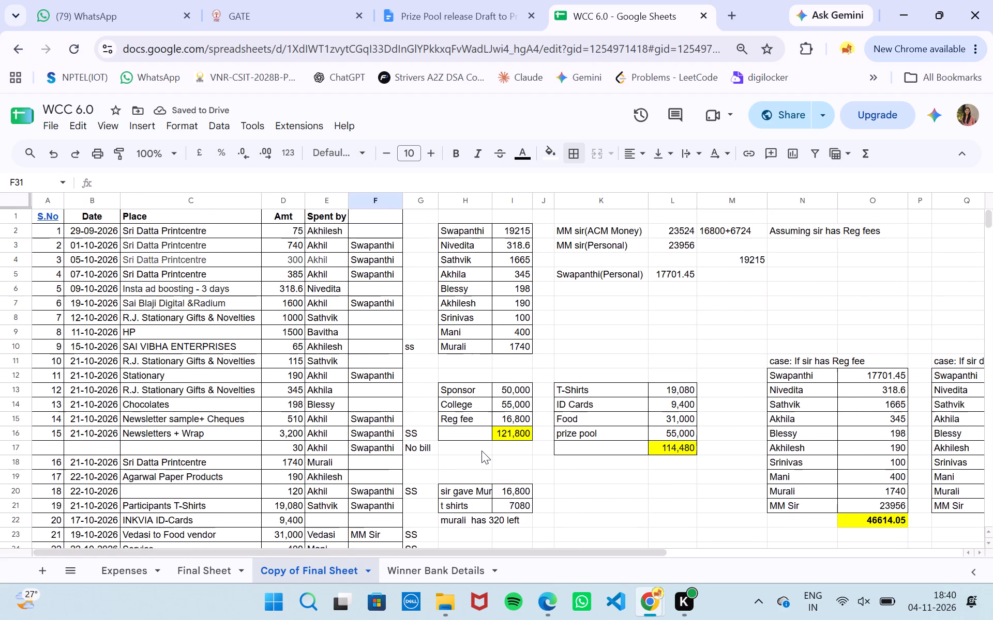
scroll(482, 451, "down", 3)
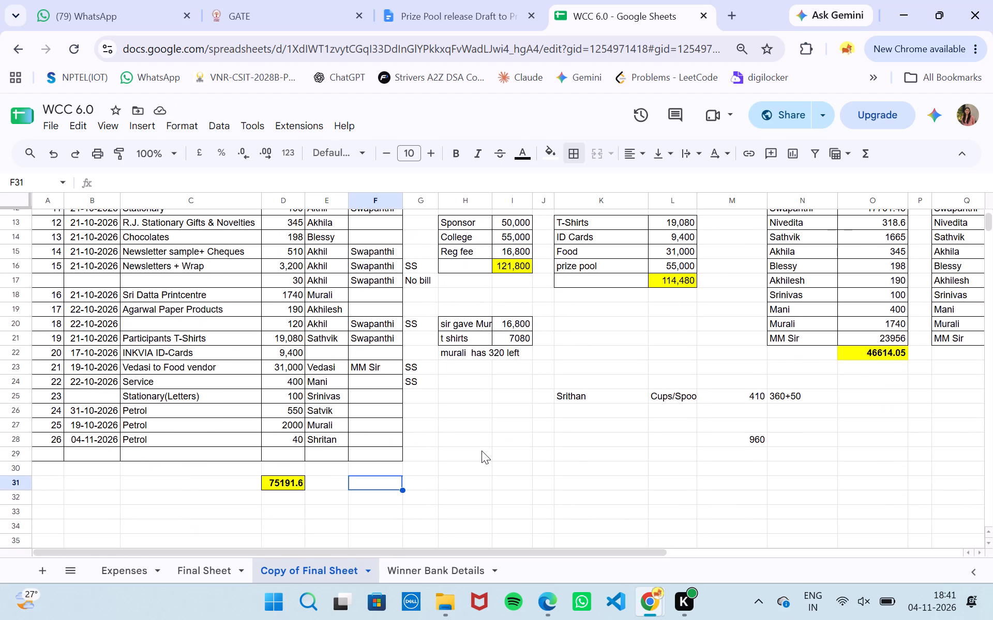
left_click(282, 475)
left_click(285, 486)
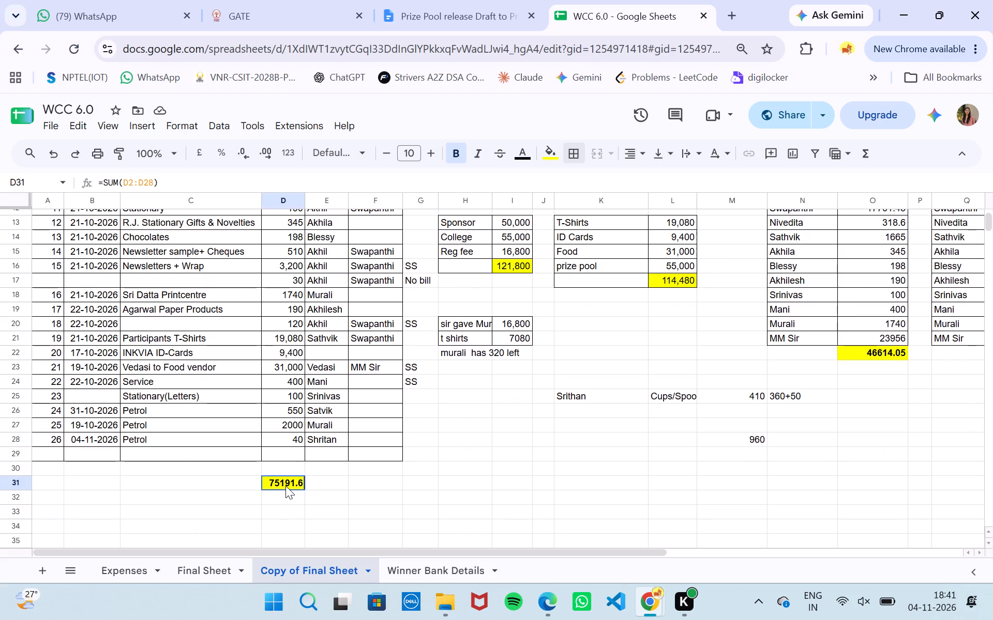
double_click(292, 484)
key("Left")
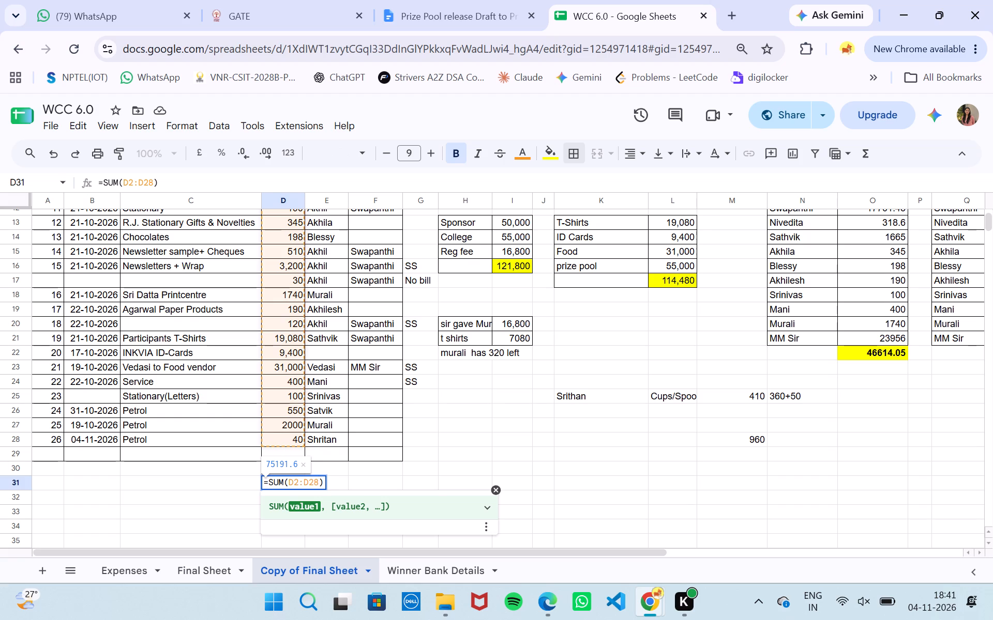
key("BackSpace")
key("9")
key("Return")
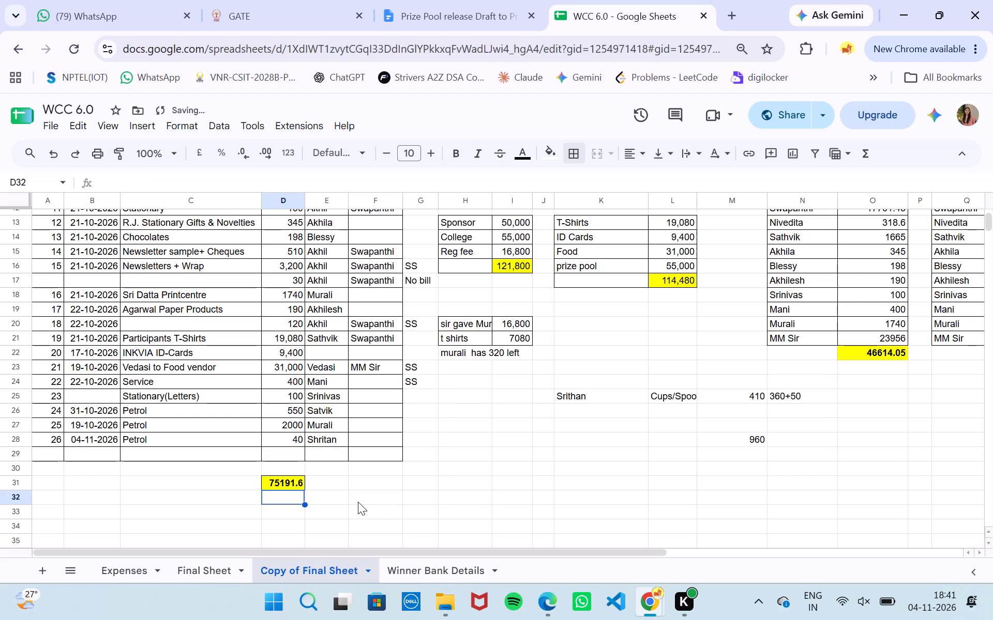
left_click(358, 502)
Set Murali's amount in the per-person summary, cell I10, to 3740.
scroll(358, 502, "up", 1)
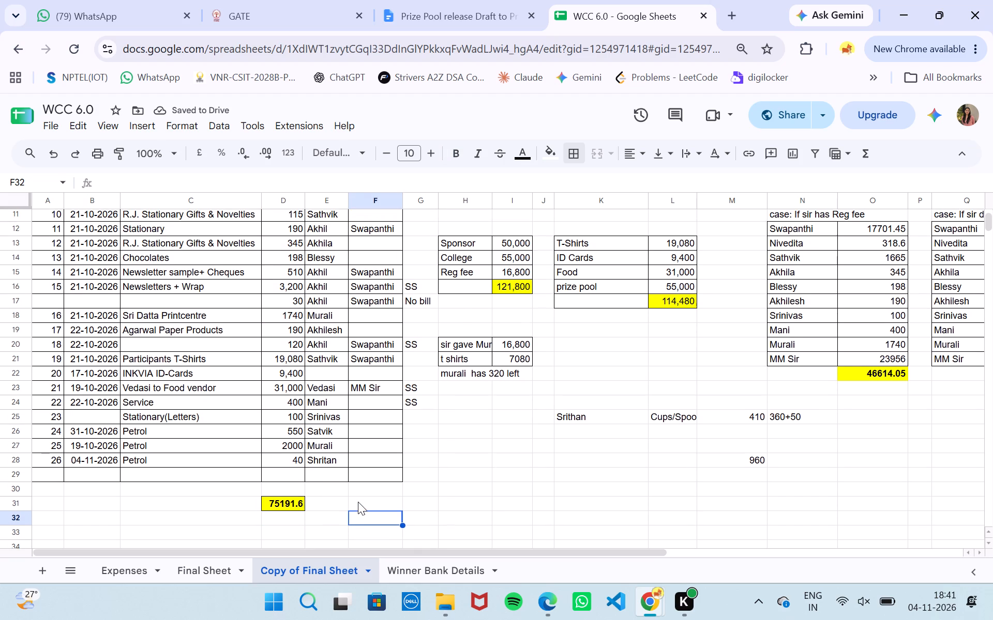
scroll(358, 502, "up", 1)
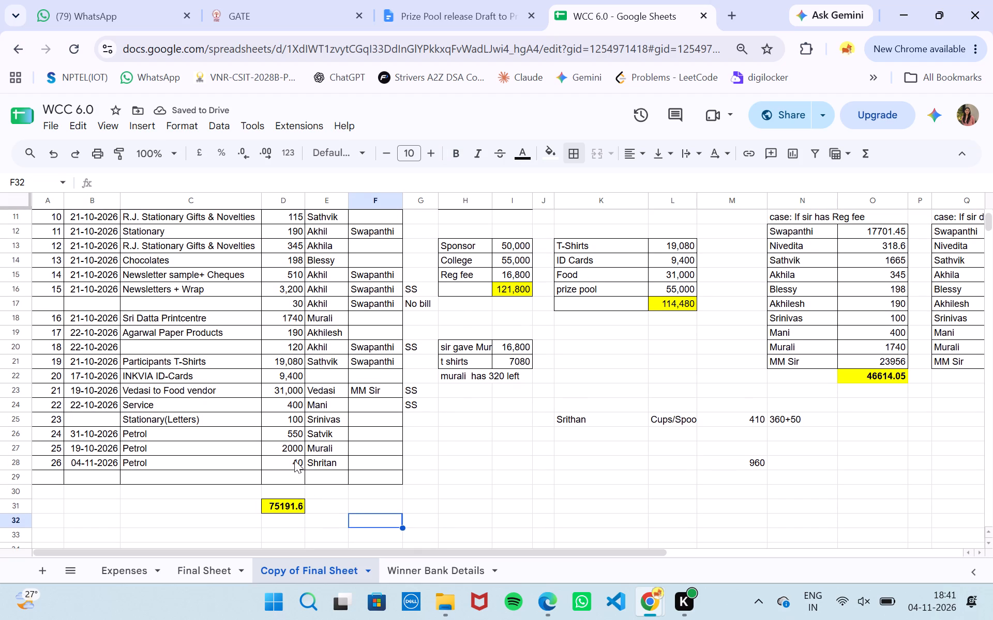
scroll(478, 432, "up", 1)
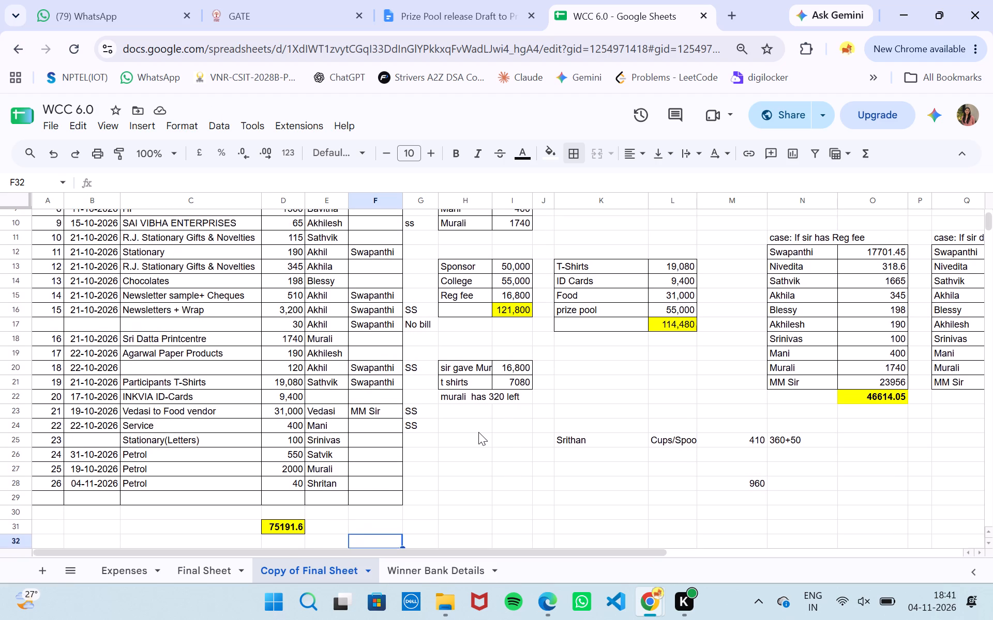
scroll(478, 432, "up", 2)
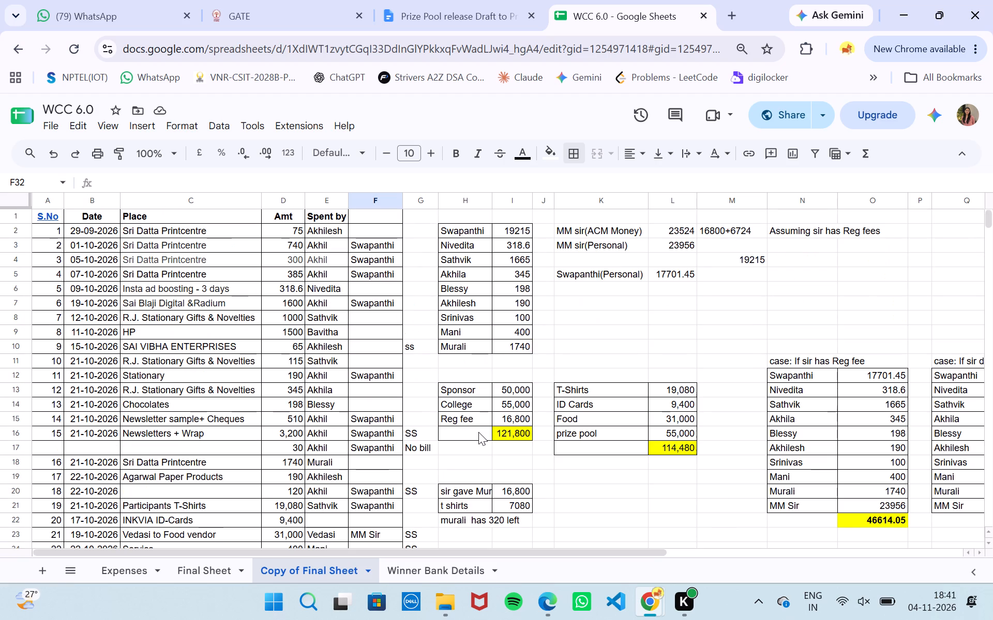
double_click(519, 349)
key("Left")
key("Left")
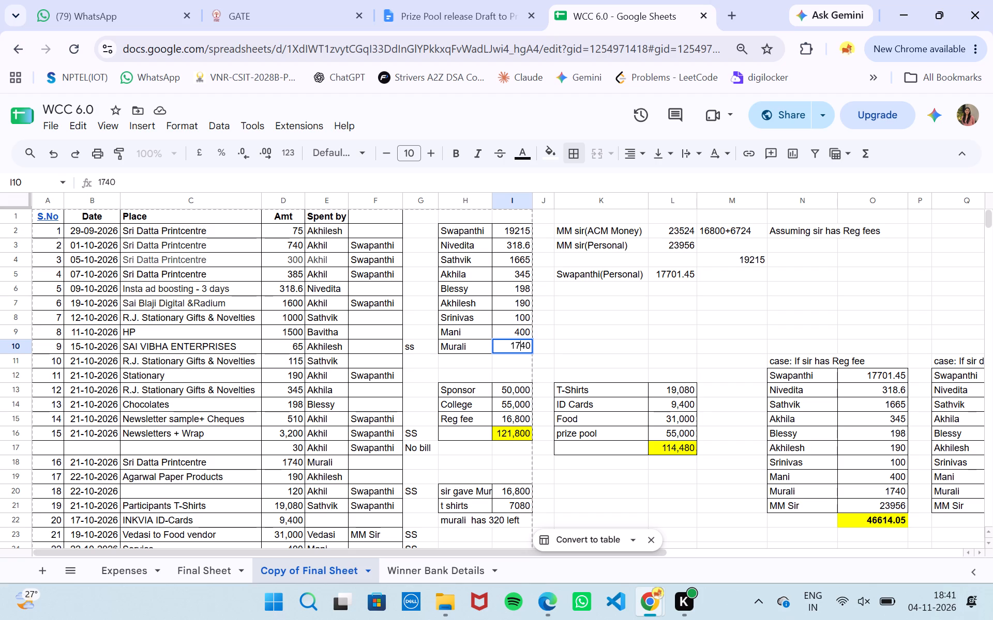
key("Left")
key("BackSpace")
key("3")
left_click(719, 463)
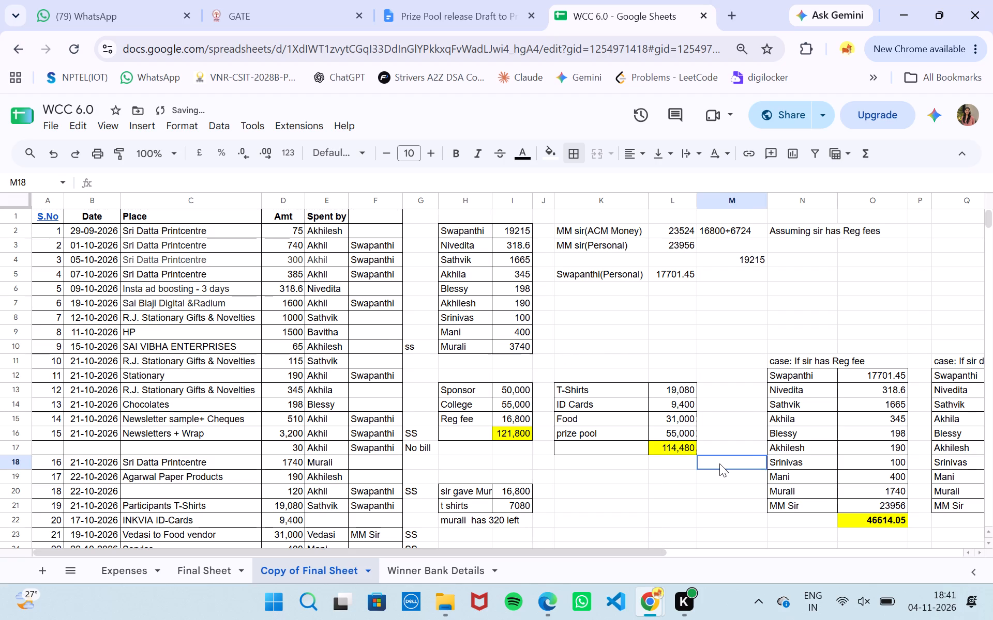
Set Murali's amount to 3740 in both Reg fee case tables, cells O20 and R20.
scroll(719, 463, "left", 2)
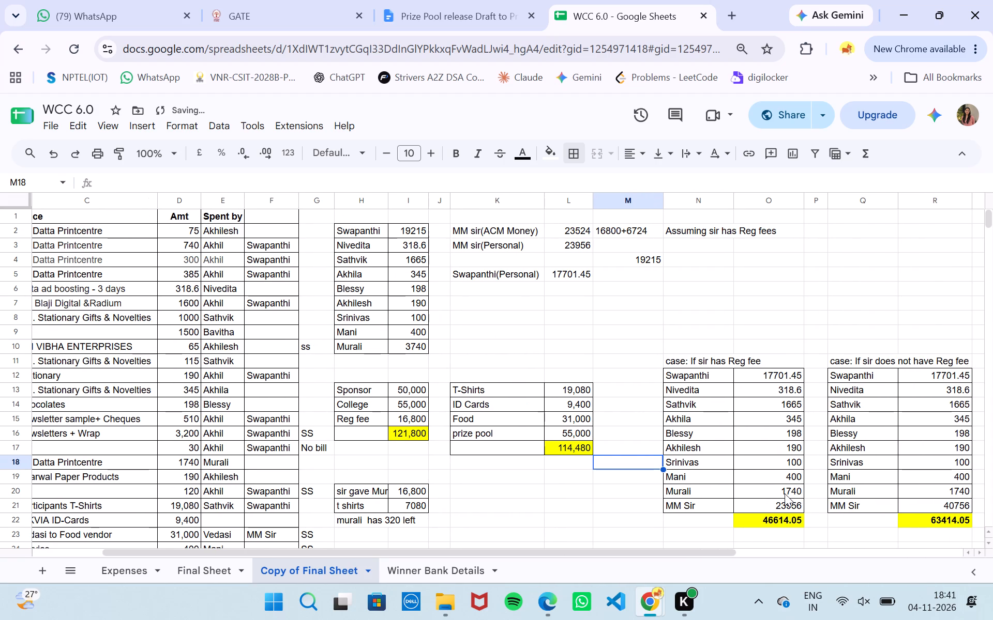
double_click(787, 493)
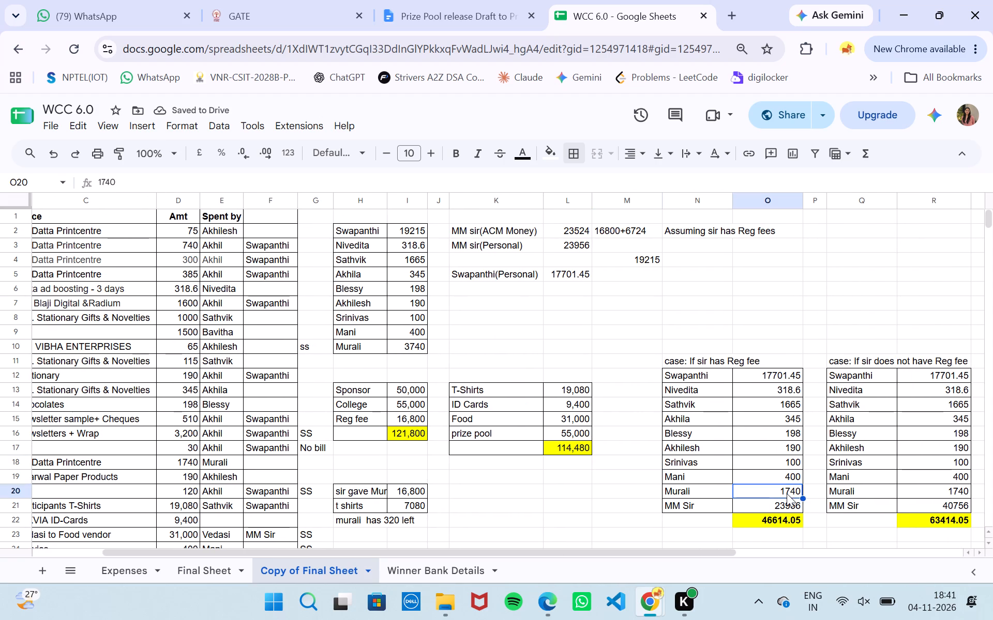
left_click(786, 492)
key("BackSpace")
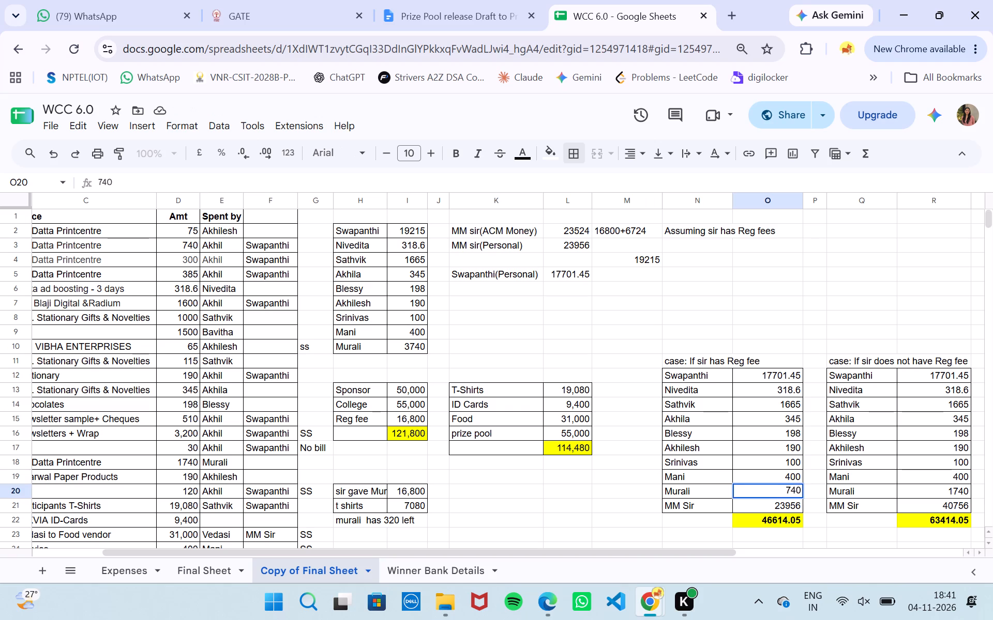
key("3")
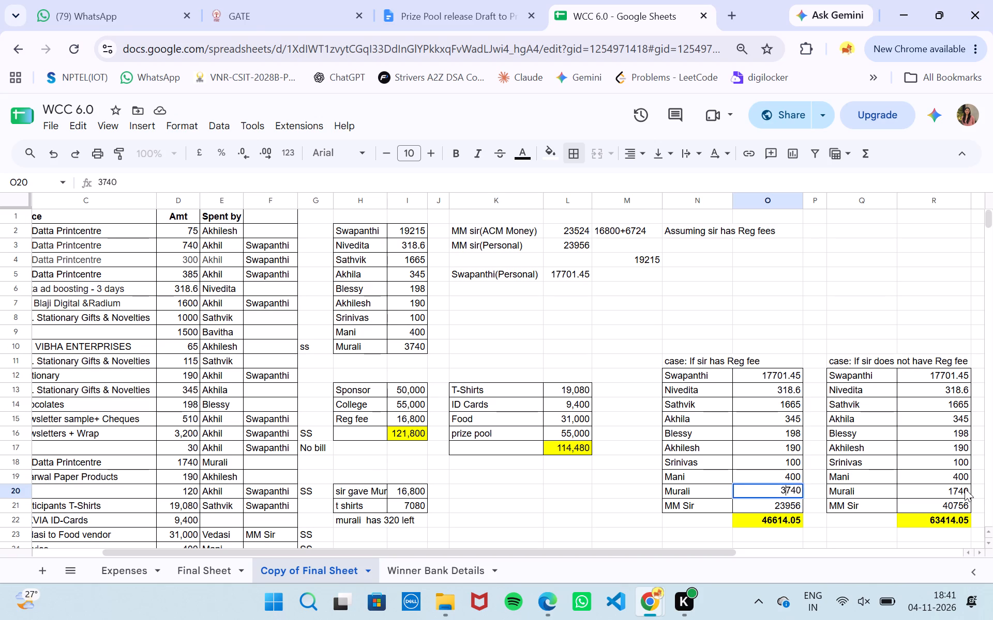
double_click(965, 488)
left_click(953, 491)
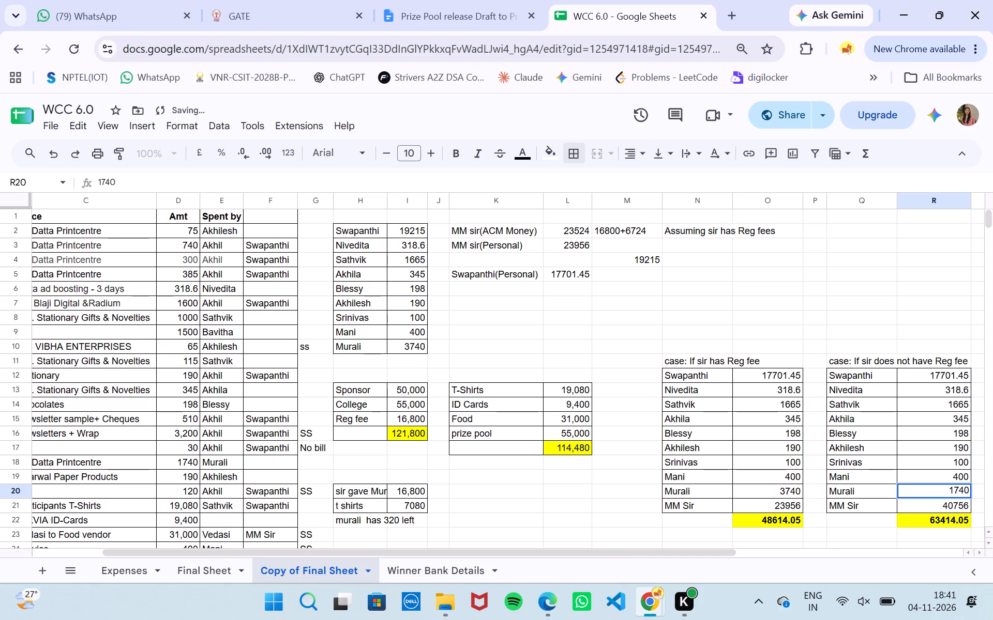
key("BackSpace")
key("3")
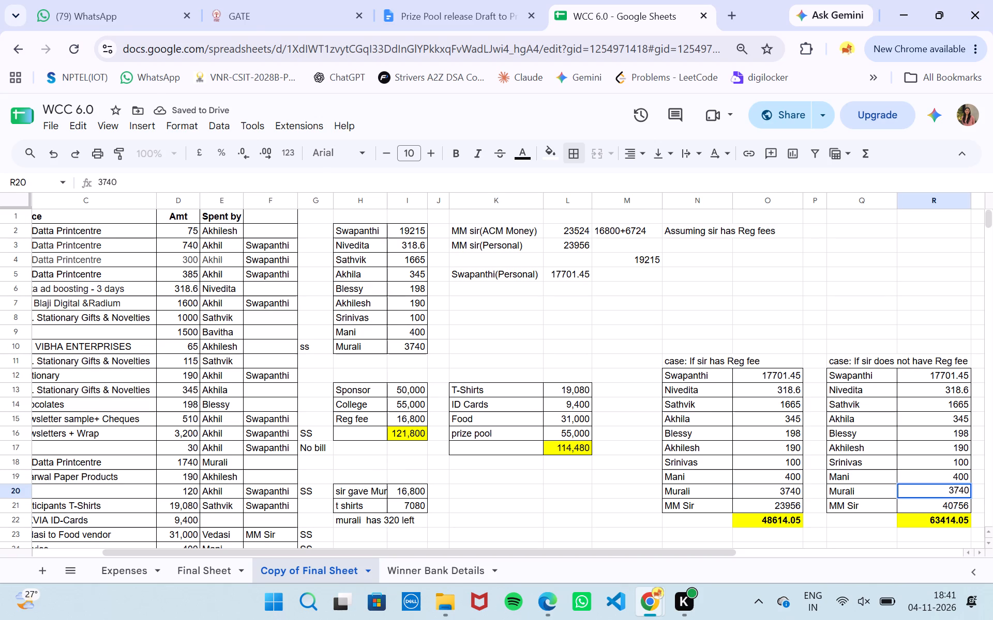
left_click(806, 484)
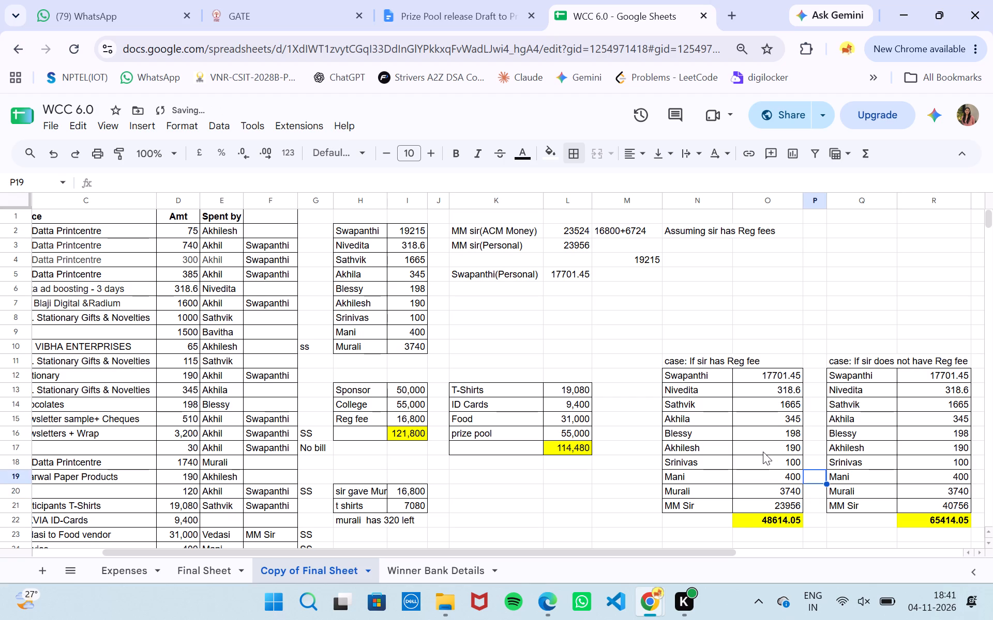
Move both Reg fee case headings from row 11 up to row 9, at N9:O9 and Q9:R9, clearing the originals.
scroll(763, 452, "down", 1)
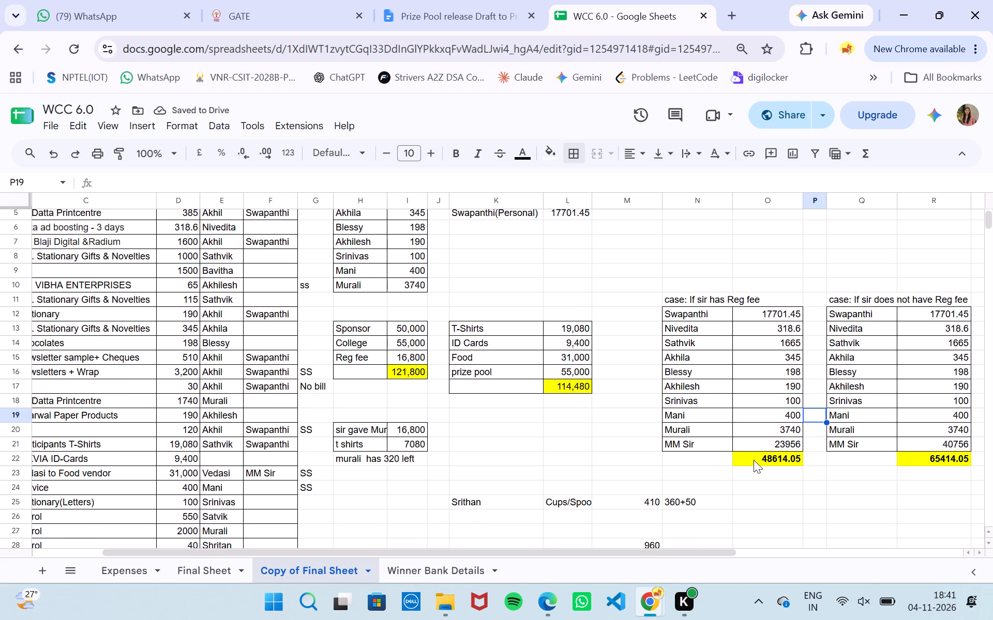
left_click(756, 461)
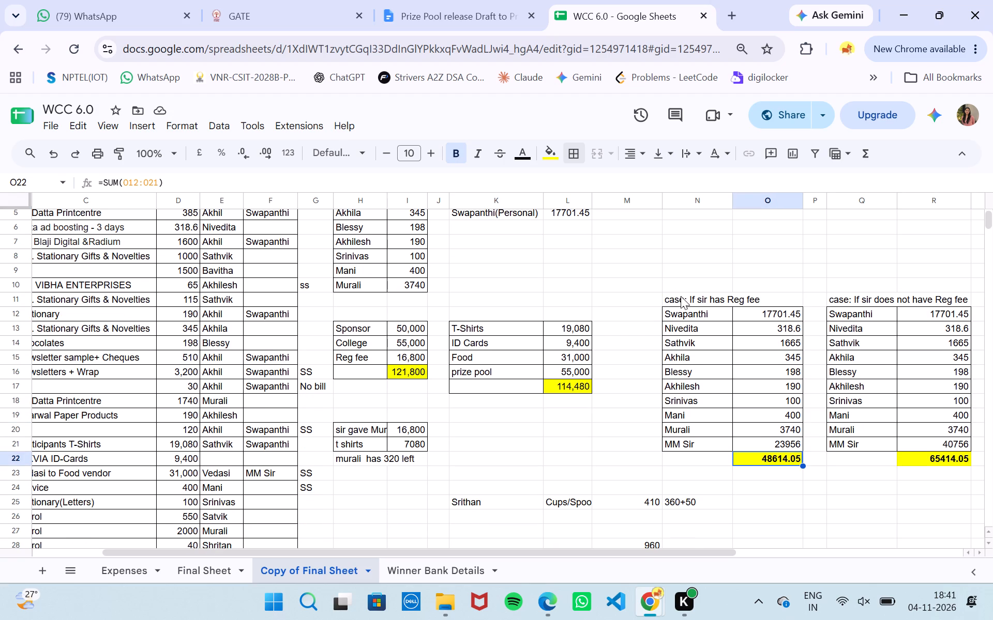
left_click_drag(680, 299, 753, 299)
key("ctrl+c")
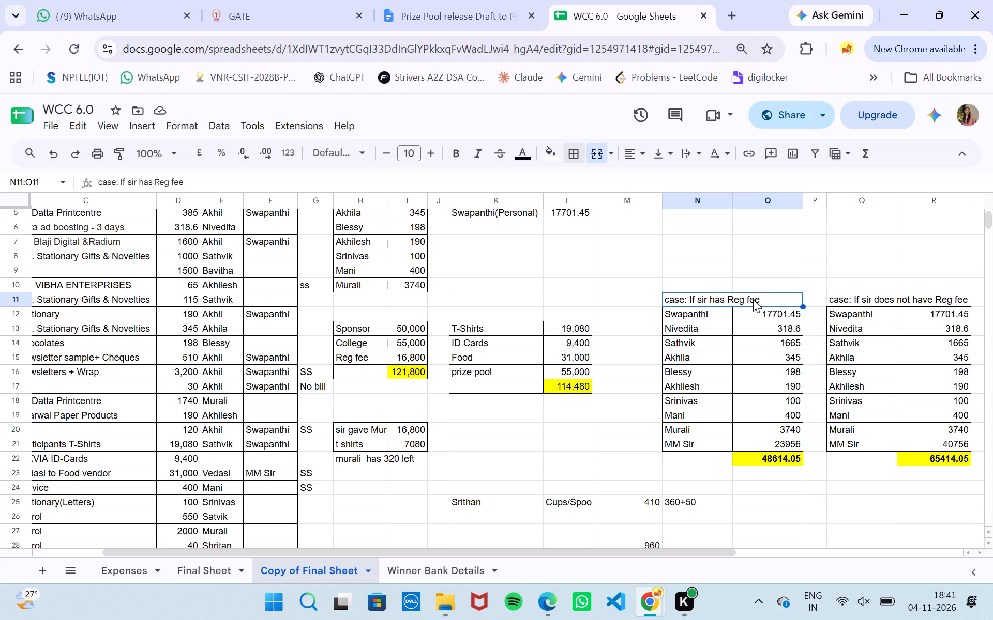
left_click(723, 270)
key("ctrl+v")
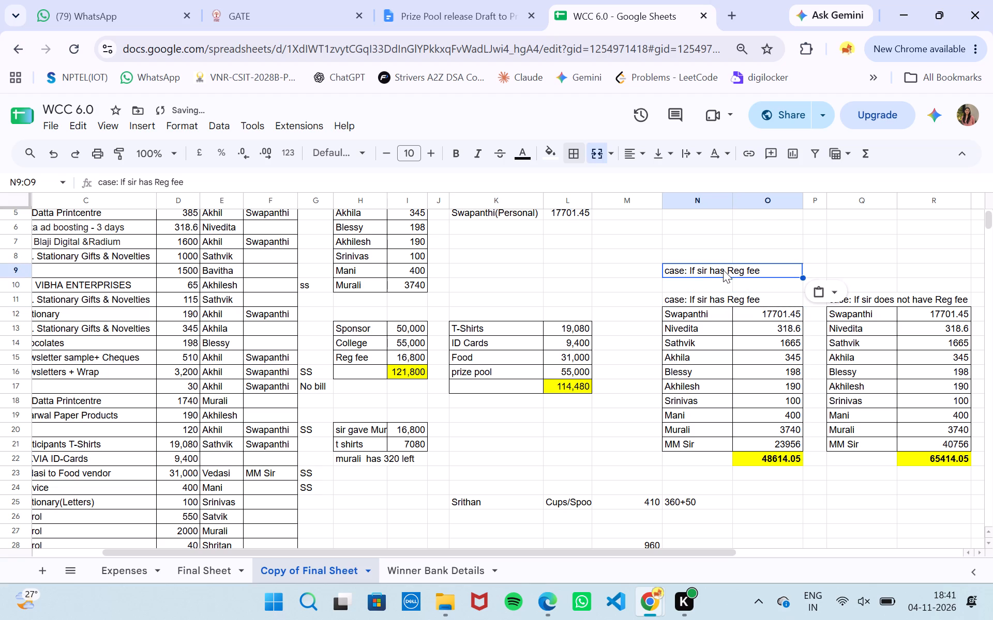
left_click(861, 299)
key("ctrl+c")
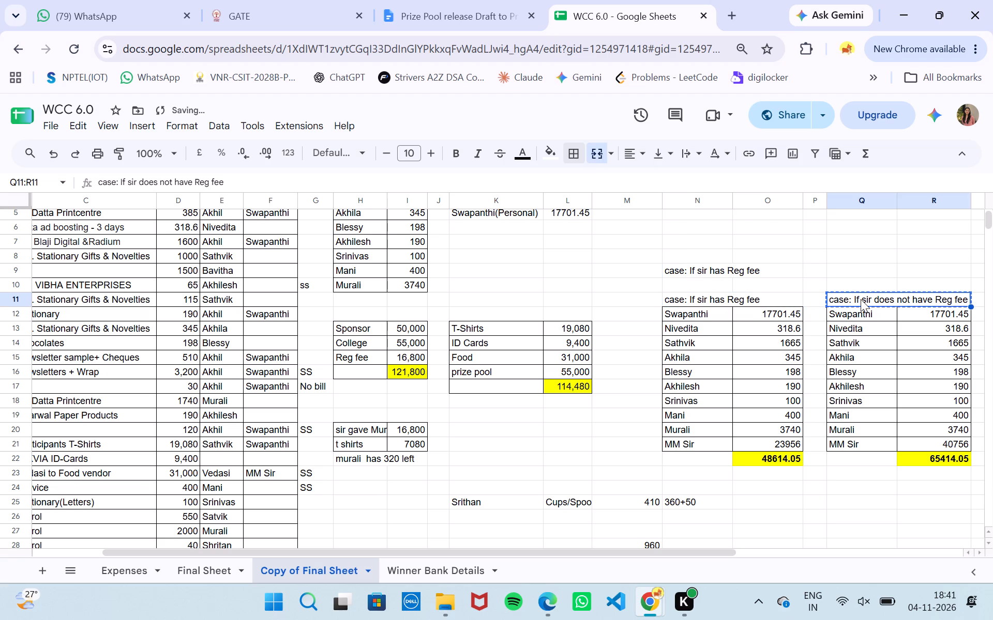
left_click(855, 268)
key("ctrl+v")
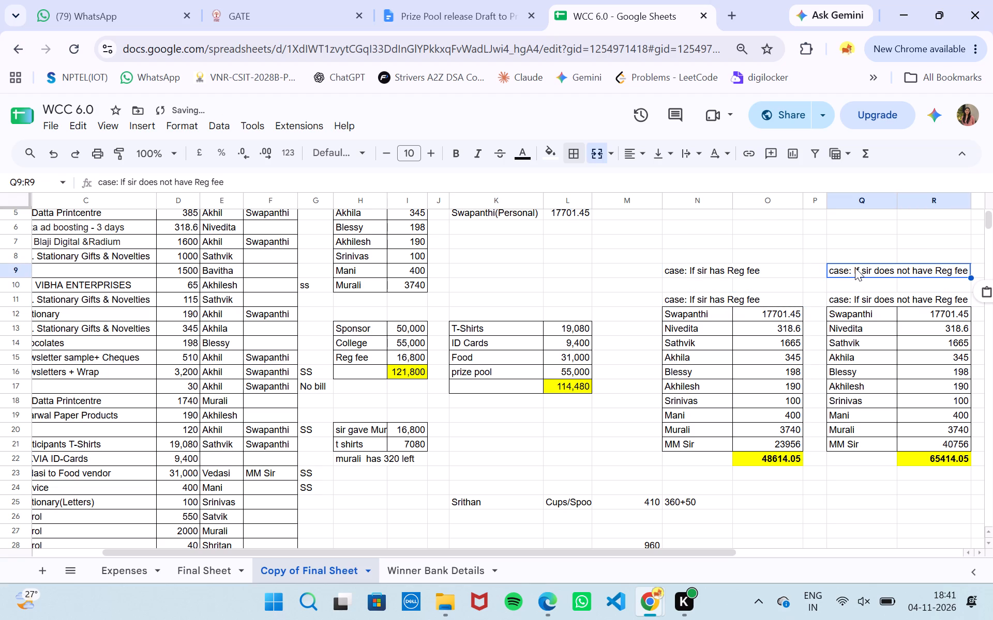
left_click(737, 302)
key("Delete")
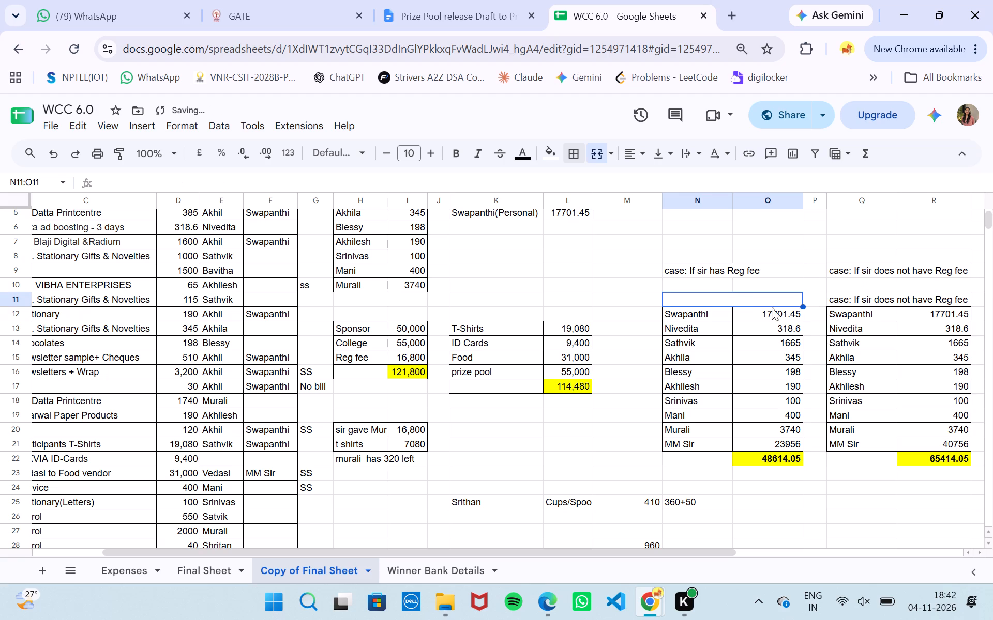
left_click(842, 302)
key("Delete")
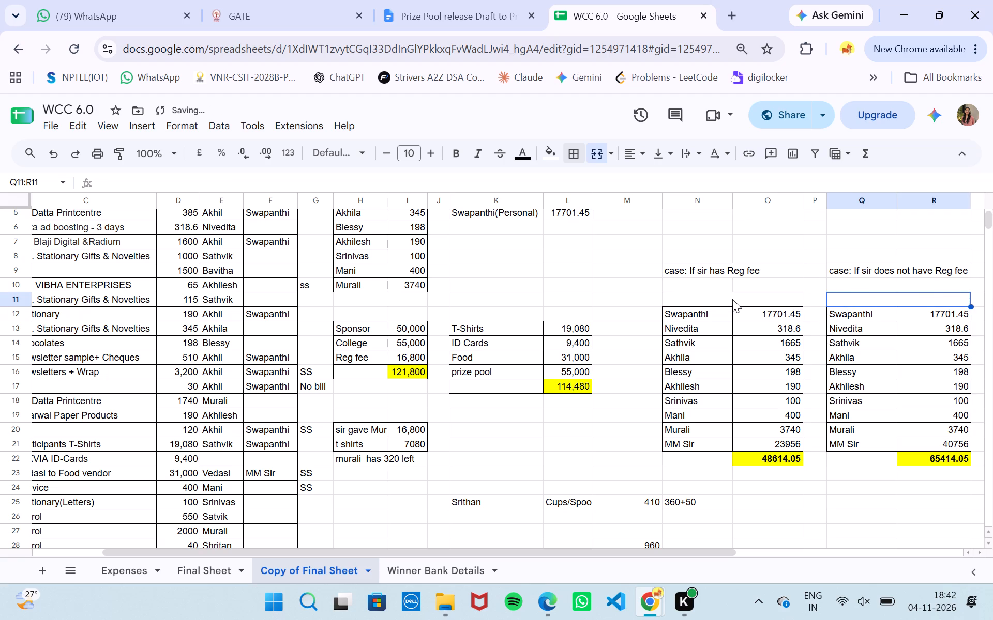
Unmerge the emptied heading cells N11:O11 and Q11:R11 above the two case tables.
left_click(732, 299)
left_click(600, 153)
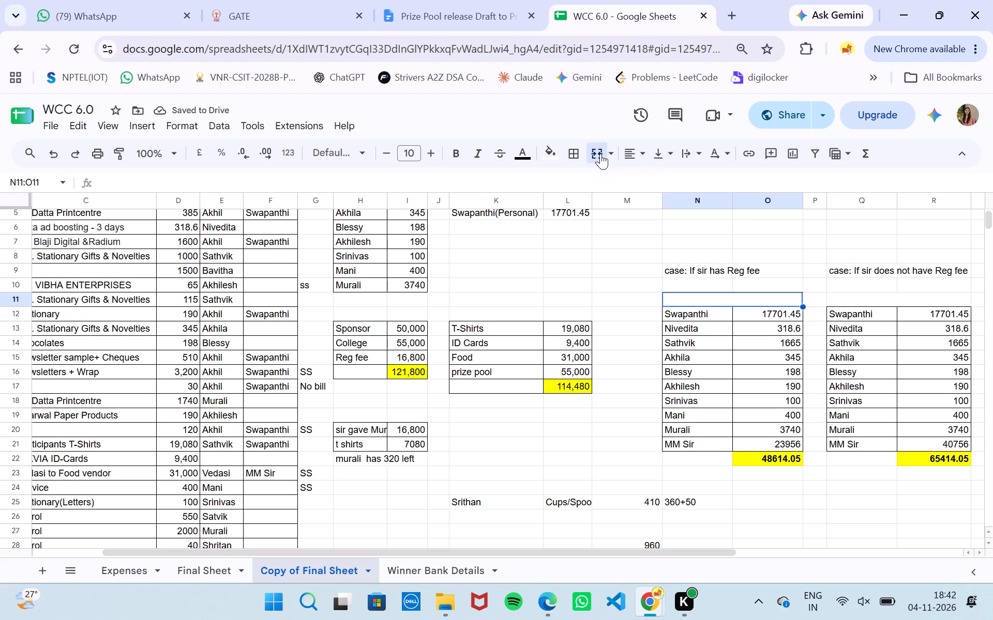
left_click(927, 304)
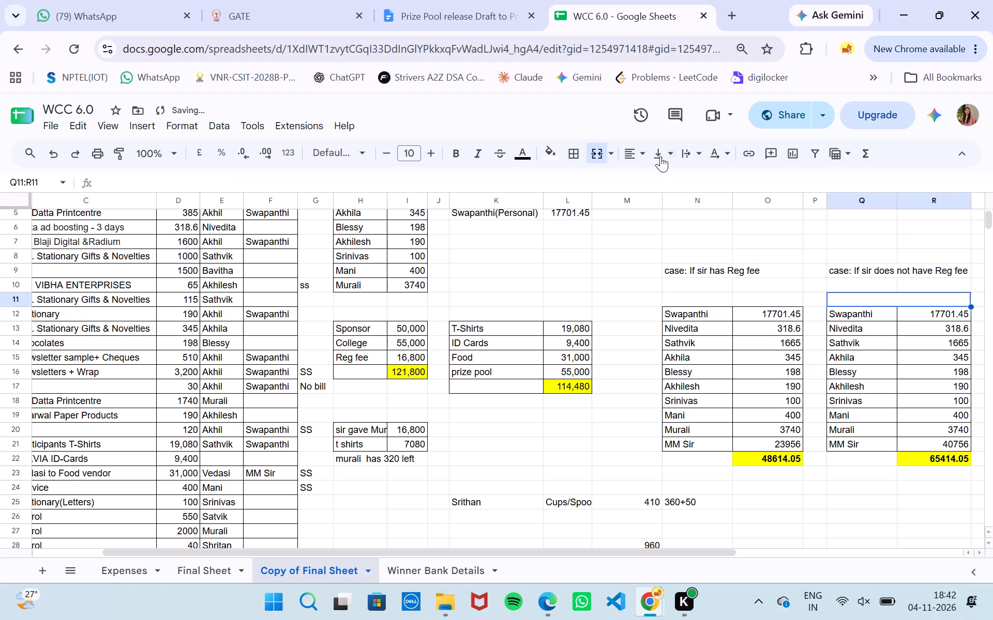
left_click(600, 153)
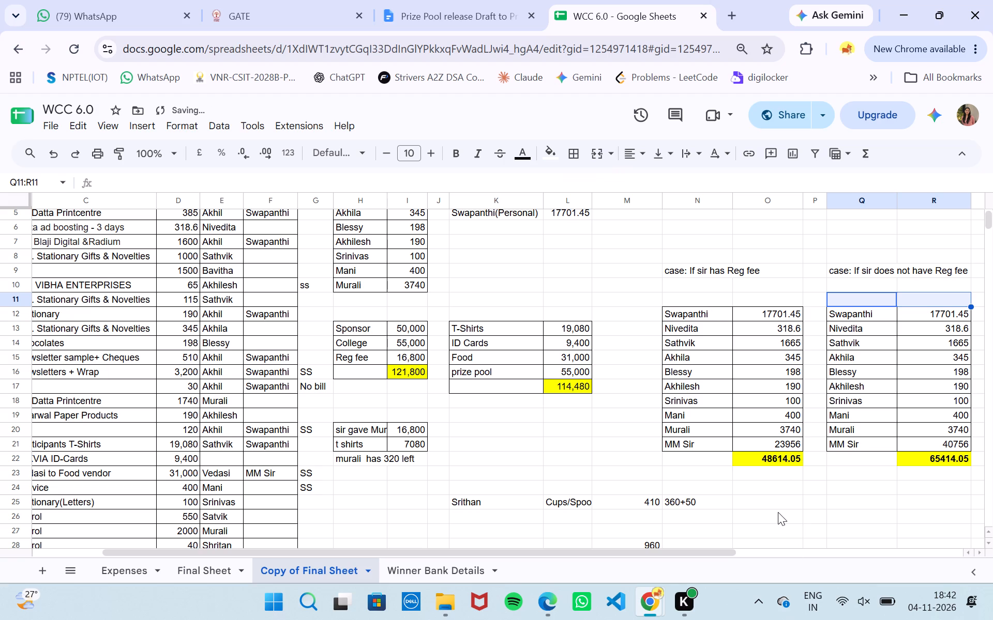
left_click(778, 512)
Move the rows of the "If sir has Reg fee" table, N12:O21, up one row so they start at N11.
left_click_drag(690, 313, 758, 343)
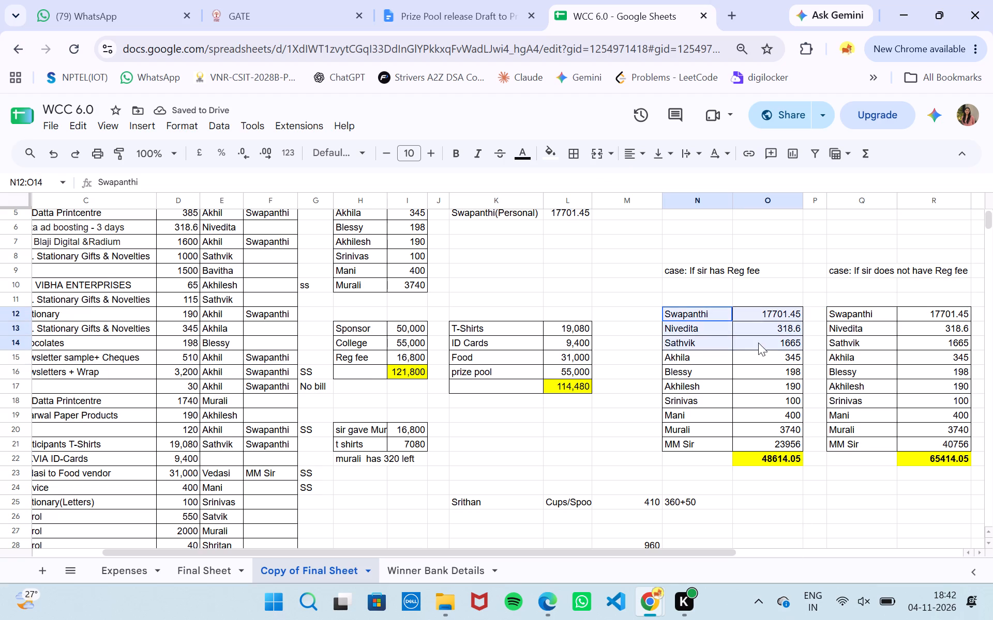
left_click_drag(758, 343, 756, 443)
key("ctrl+c")
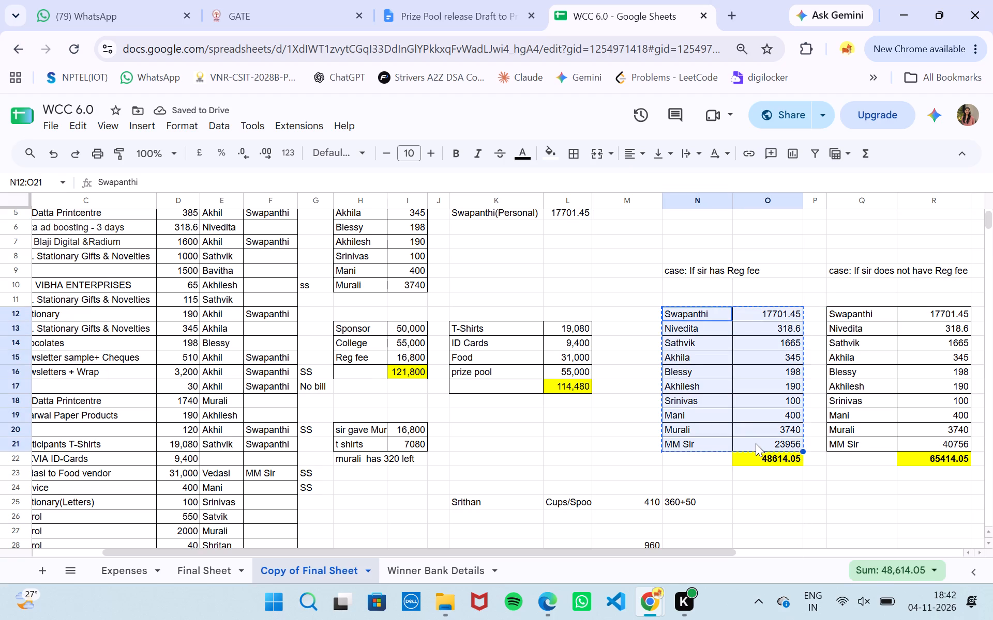
key("Delete")
left_click(682, 299)
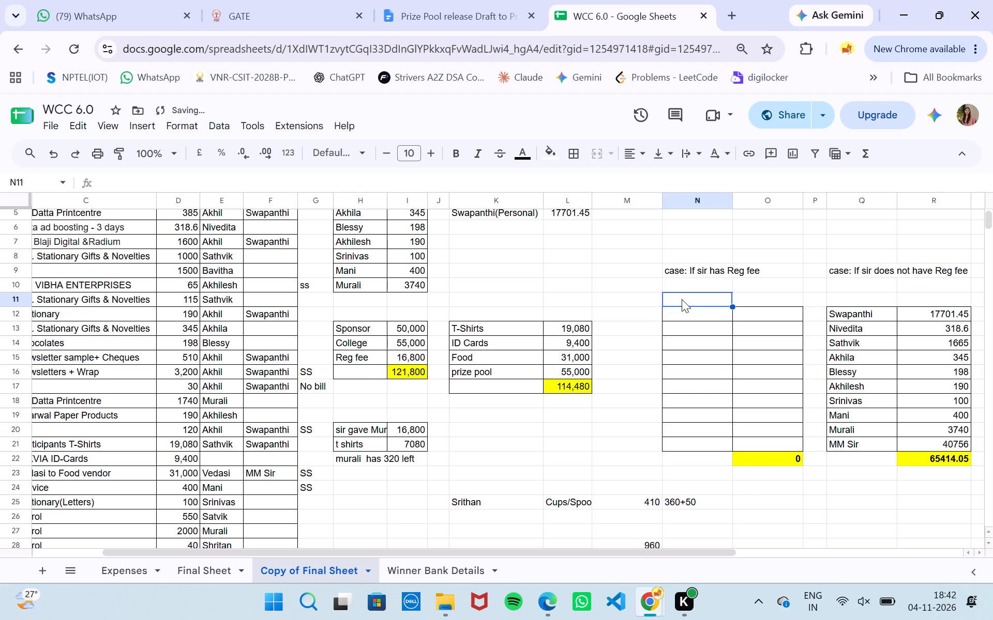
key("ctrl+v")
Move the rows of the "If sir does not have Reg fee" table, Q12:R21, up one row so they start at Q11.
left_click_drag(848, 315, 938, 444)
key("ctrl+c")
key("Delete")
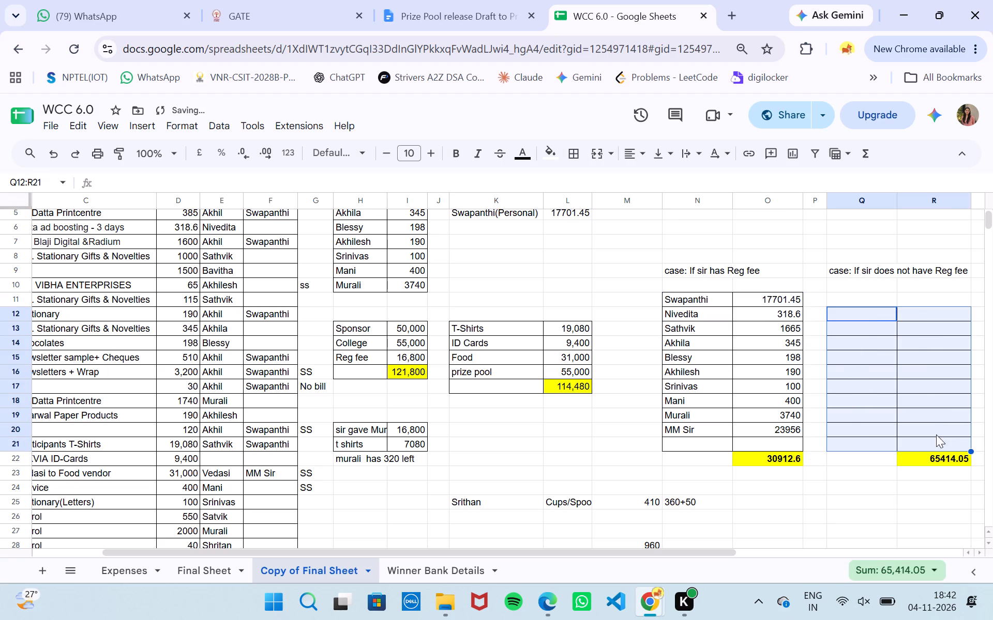
left_click(859, 298)
key("ctrl+v")
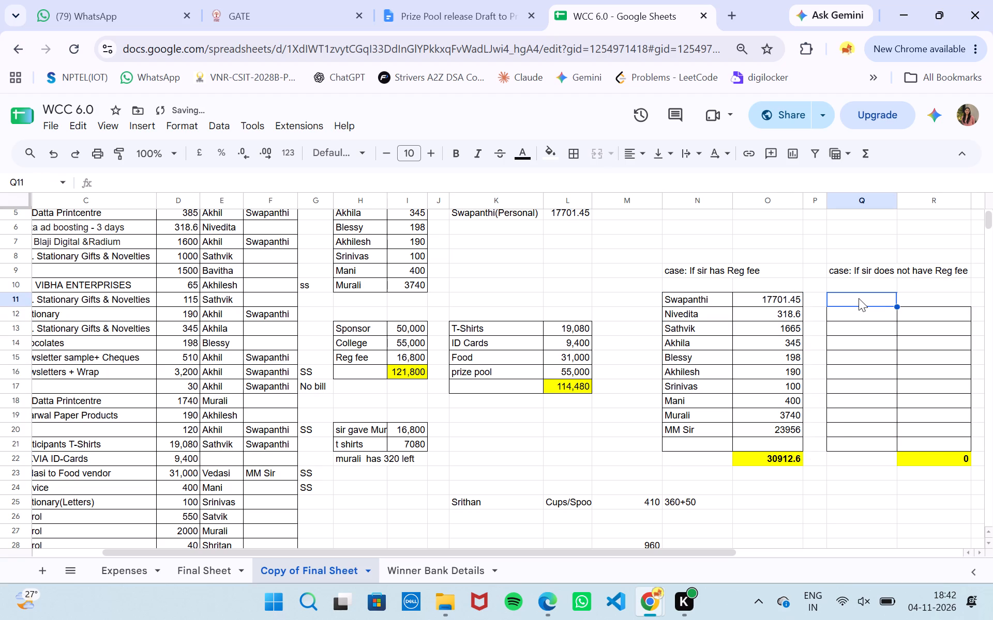
Add Shritan with an amount of 40 in row 21 of both Reg fee case tables, N21:O21 and Q21:R21.
left_click_drag(813, 475, 700, 446)
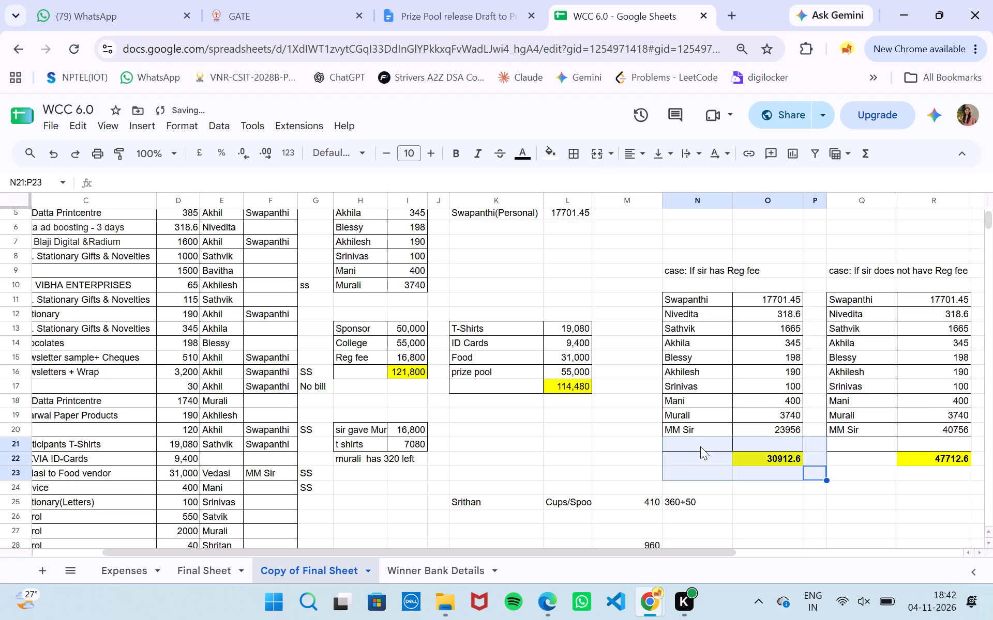
left_click(700, 446)
double_click(700, 446)
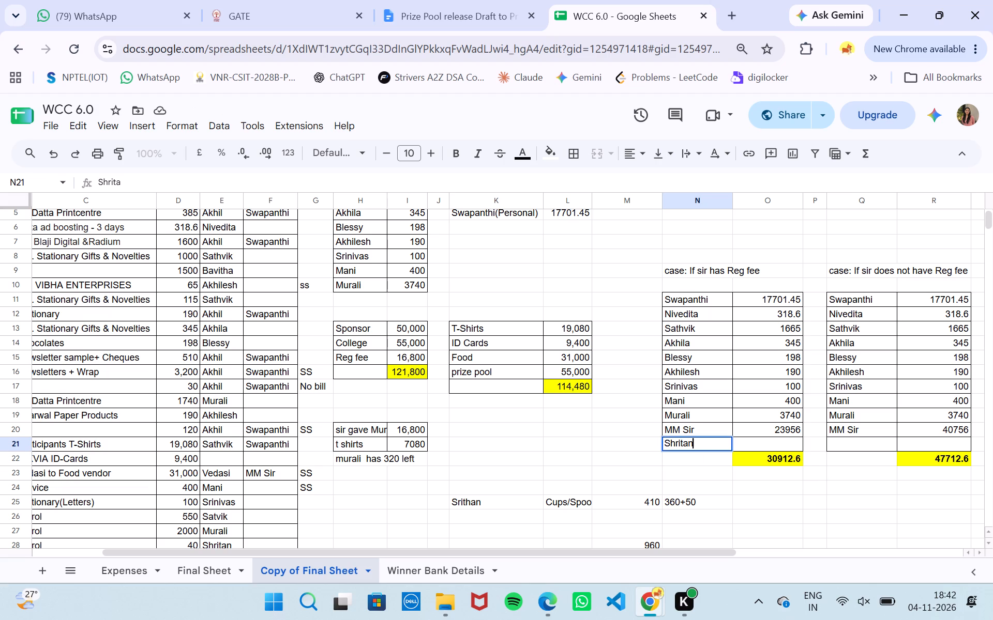
double_click(783, 441)
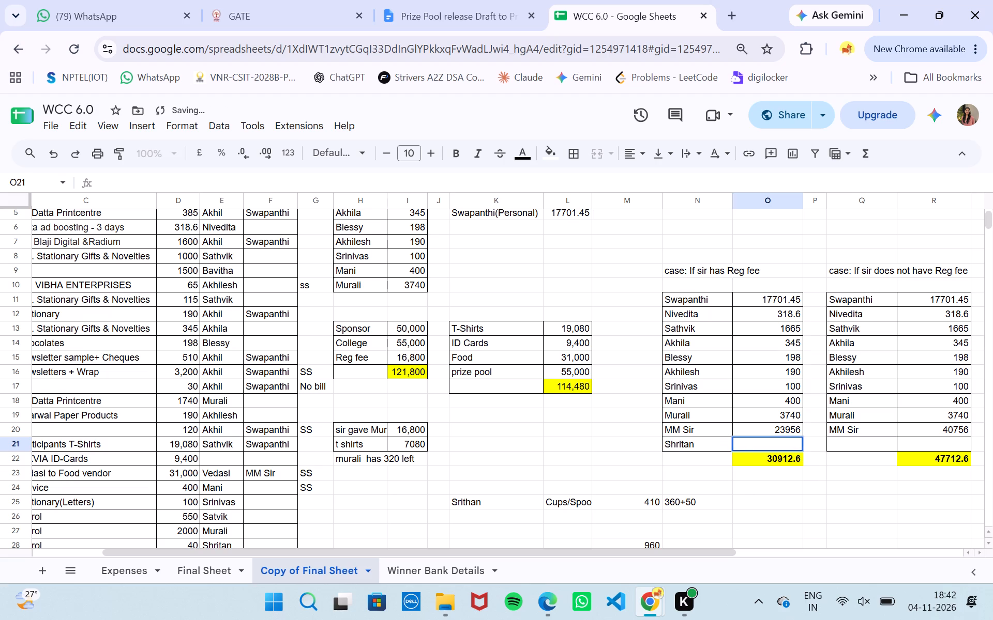
type("40")
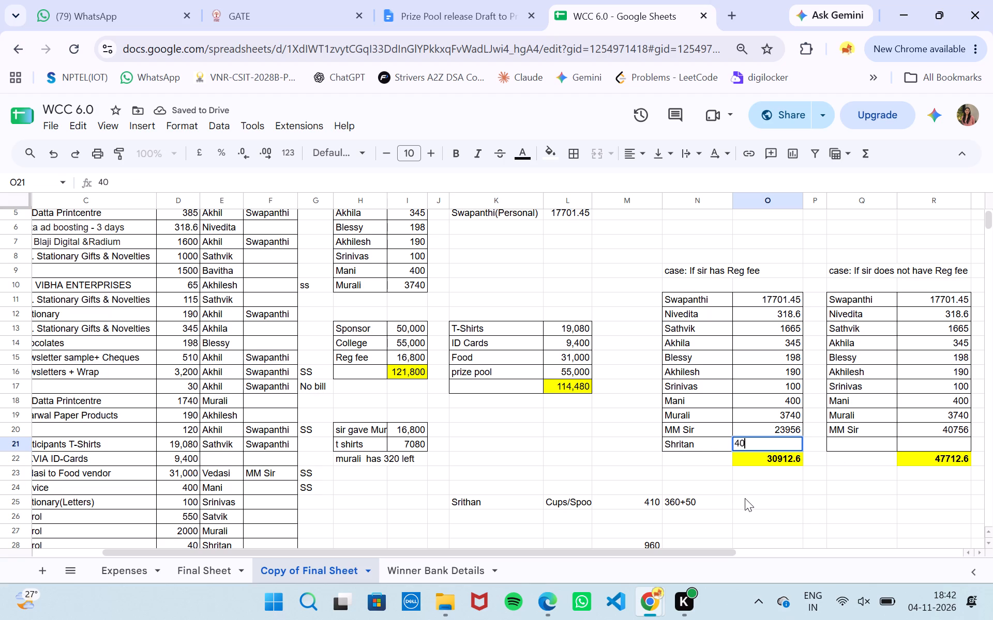
left_click(745, 498)
left_click_drag(691, 447, 754, 447)
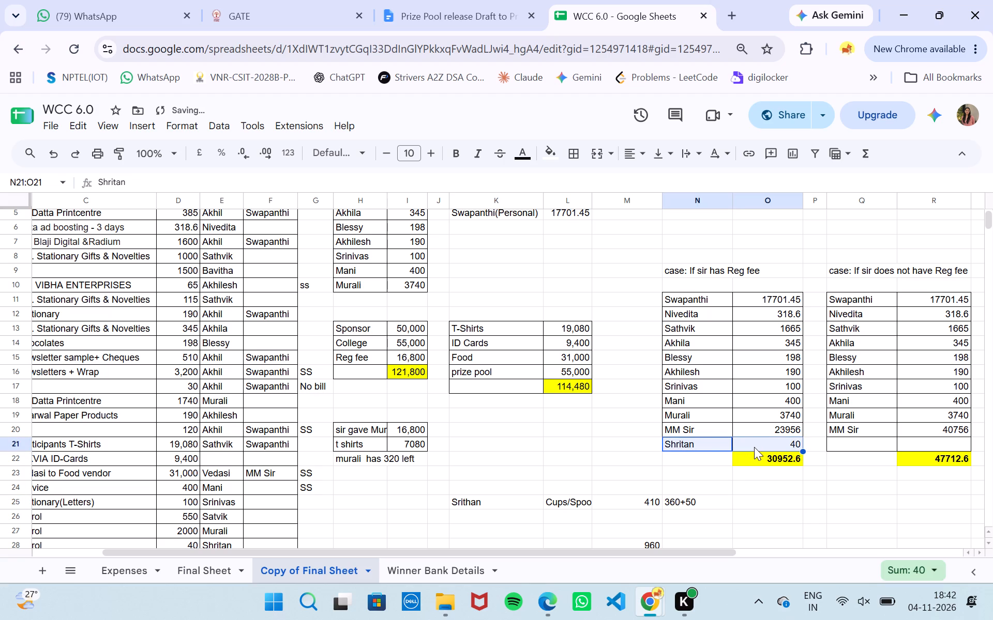
key("ctrl+c")
left_click(867, 443)
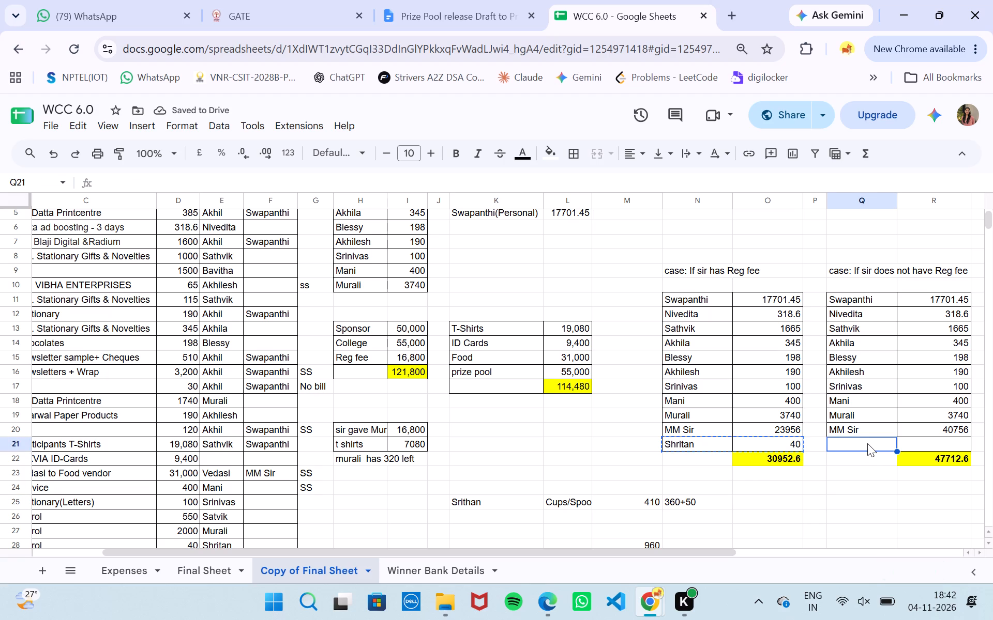
key("ctrl+v")
Change the totals of both case tables to start from row 11: =SUM(O11:O21) in O22 and =SUM(R11:R21) in R22.
left_click(766, 456)
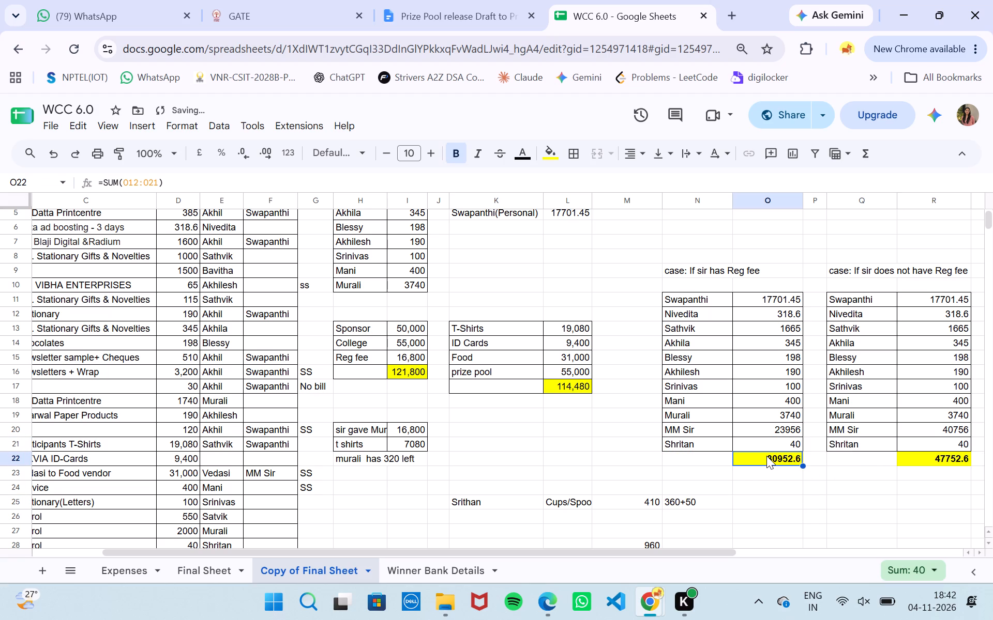
double_click(773, 462)
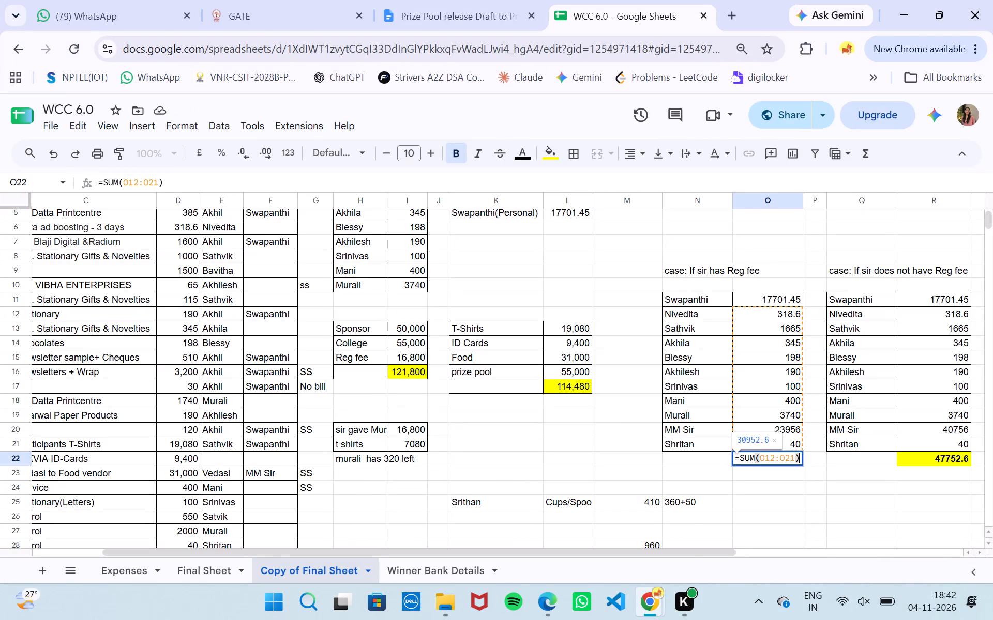
left_click(774, 458)
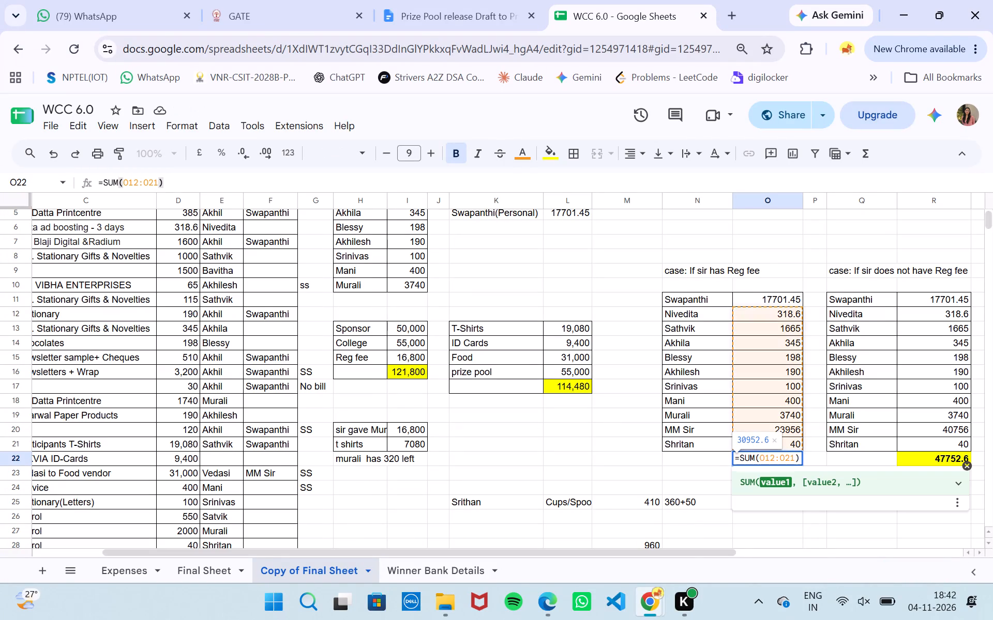
key("BackSpace")
key("1")
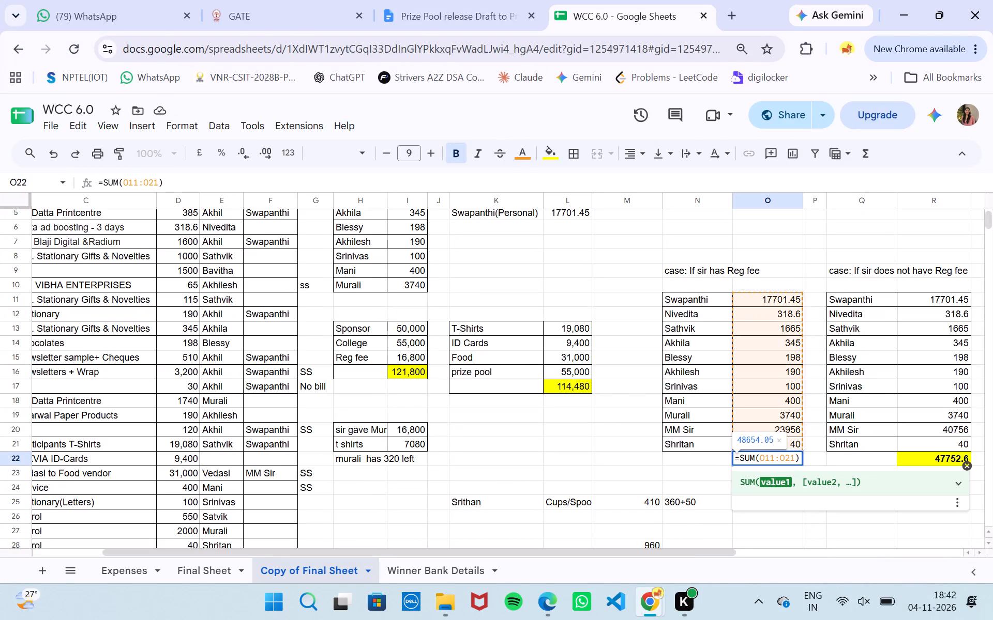
key("Return")
left_click(924, 459)
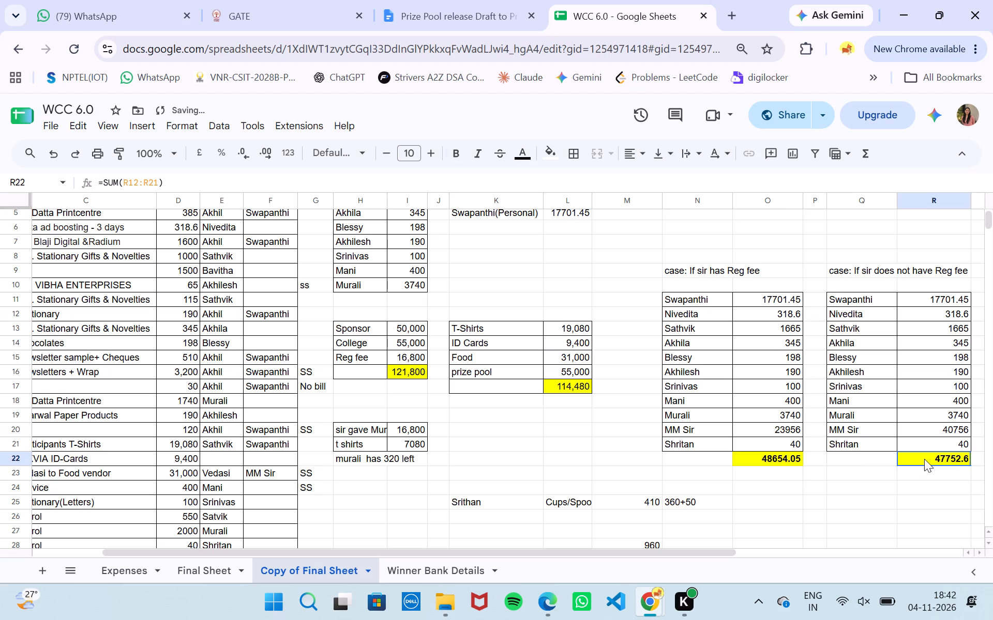
double_click(924, 459)
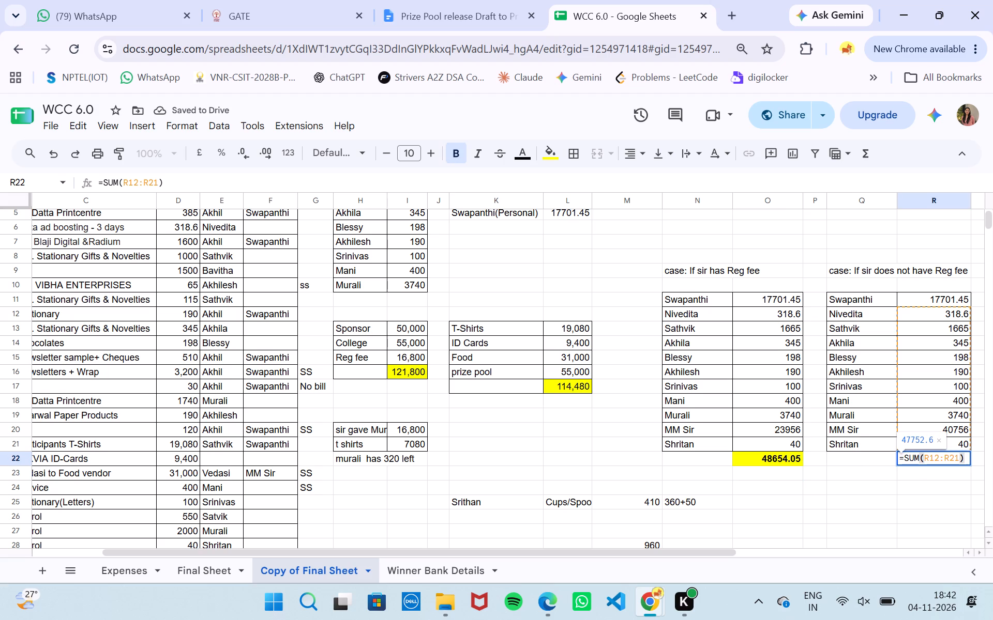
left_click(937, 459)
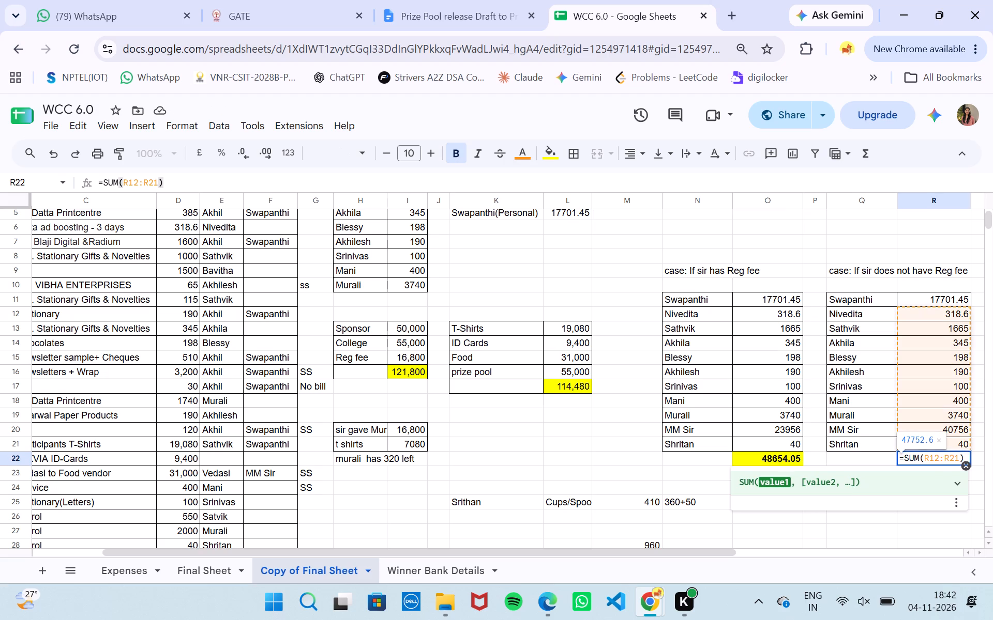
key("BackSpace")
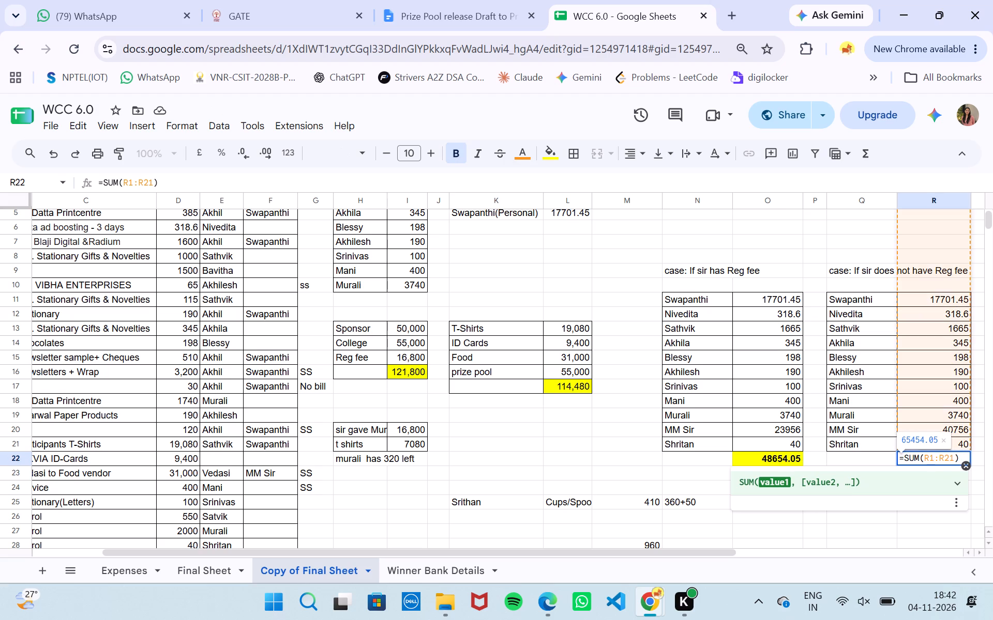
key("1")
key("Return")
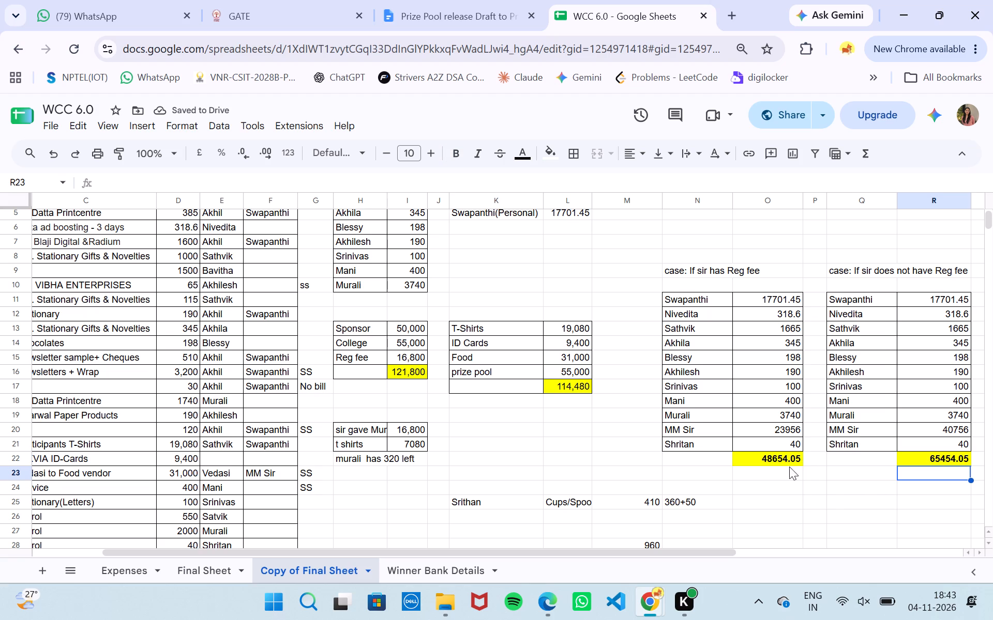
Change the Srithan Cups/Spoo entry in row 25 to the breakdown 360+40 in N25 and the amount 400 in M25.
scroll(803, 474, "right", 1)
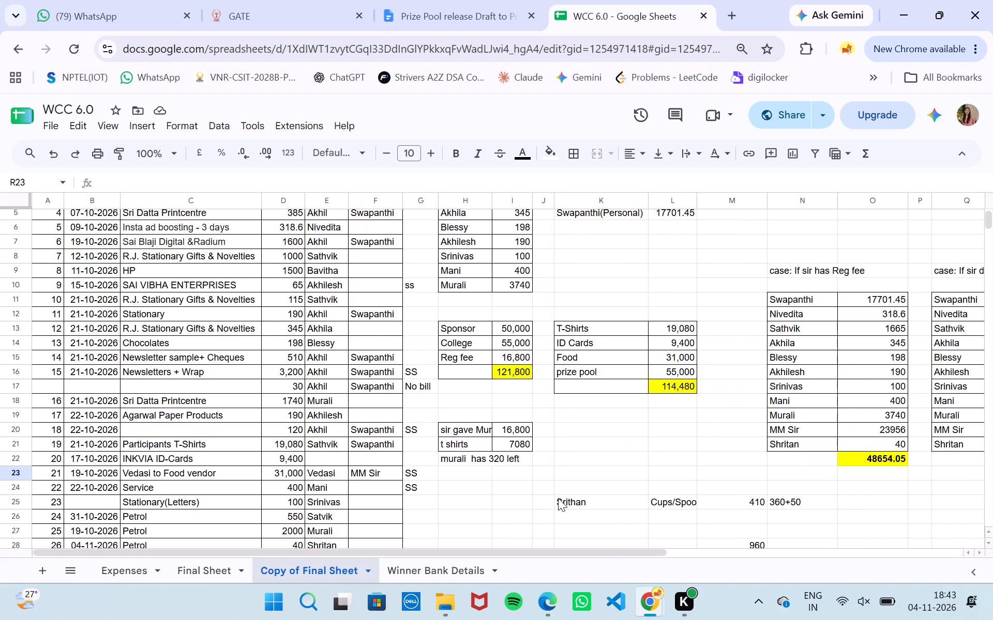
scroll(665, 448, "down", 2)
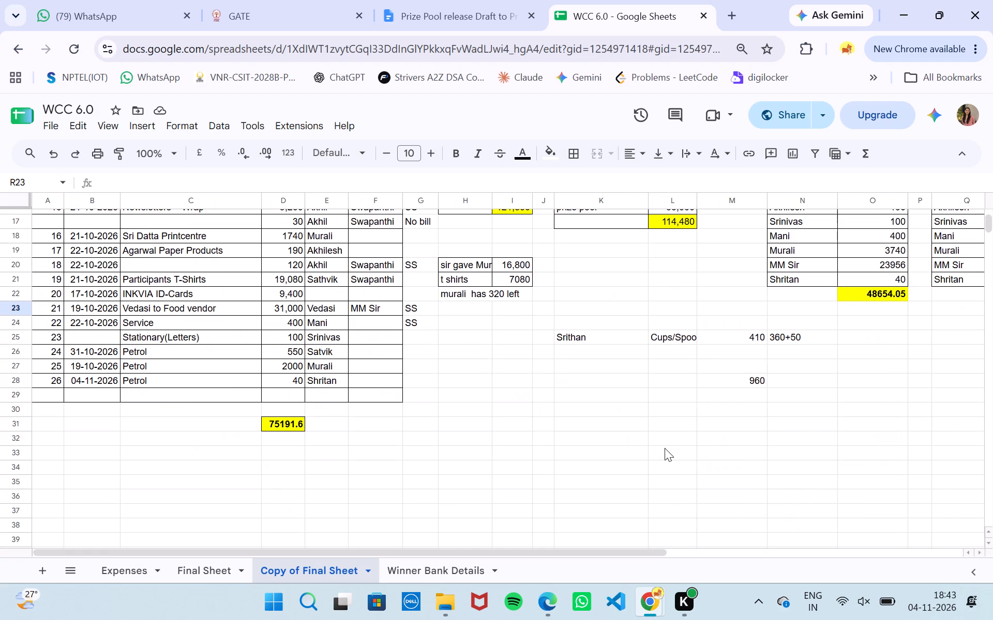
scroll(665, 448, "up", 1)
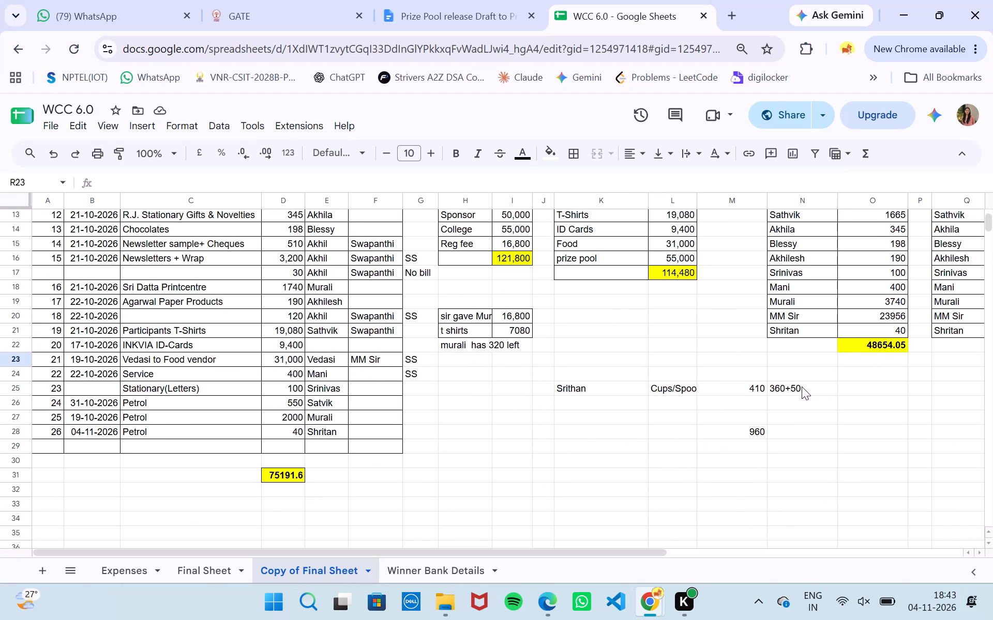
double_click(802, 386)
key("BackSpace")
key("BackSpace")
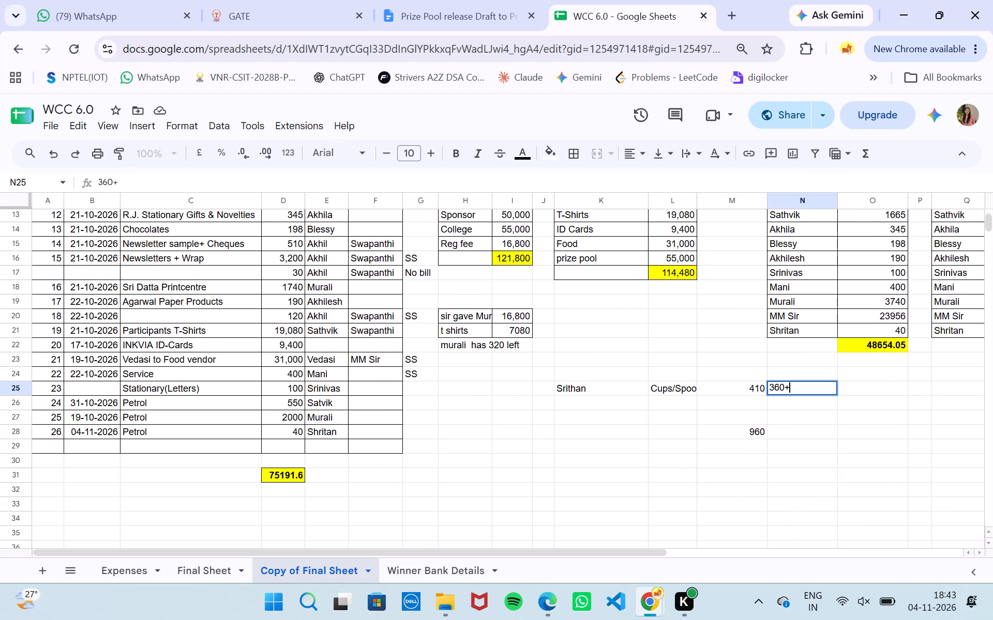
type("40")
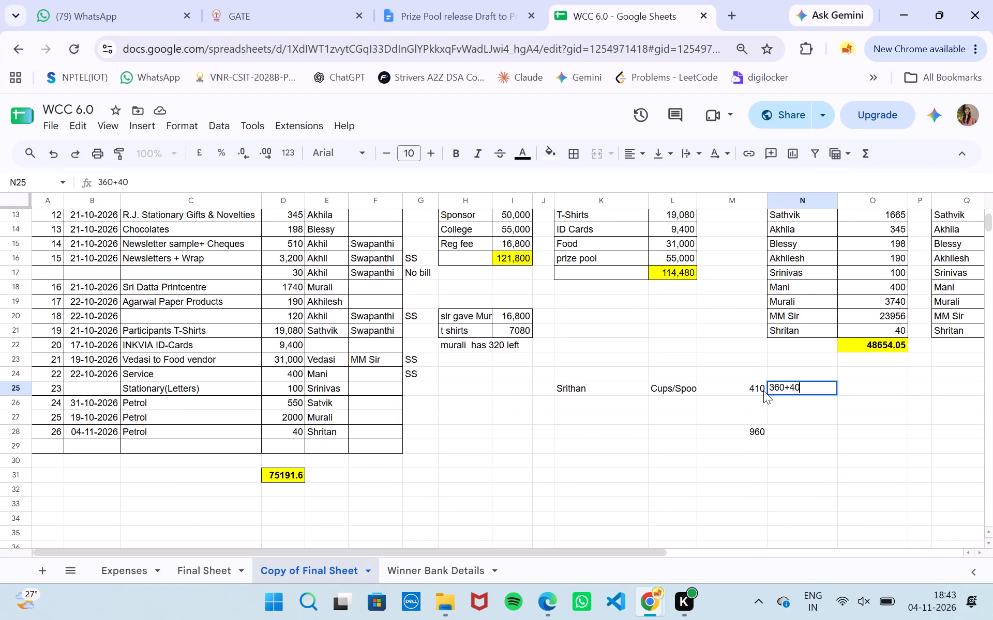
double_click(763, 391)
key("BackSpace")
key("BackSpace")
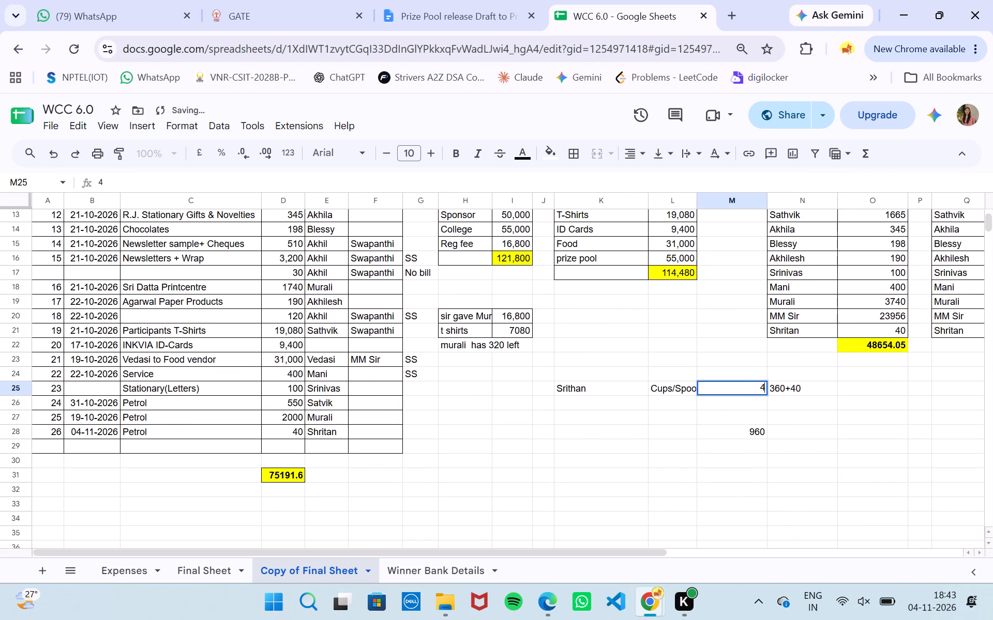
type("00")
left_click(791, 436)
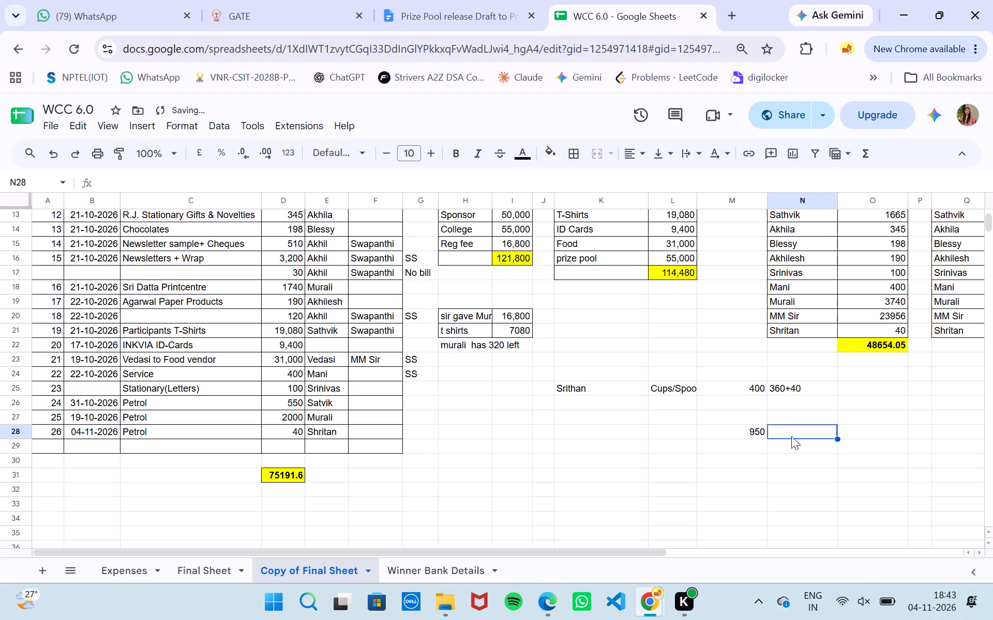
Copy the Sponsor/College/Reg fee and T-Shirts/Food/prize pool tables in H12:L17 and clear their contents from the original cells.
scroll(791, 436, "up", 5)
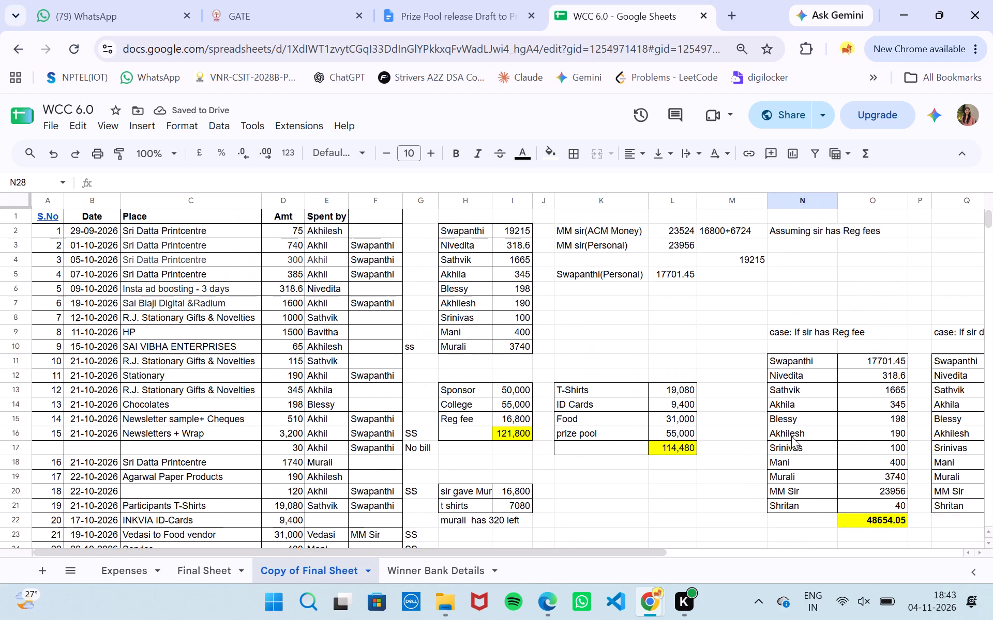
scroll(546, 314, "up", 1)
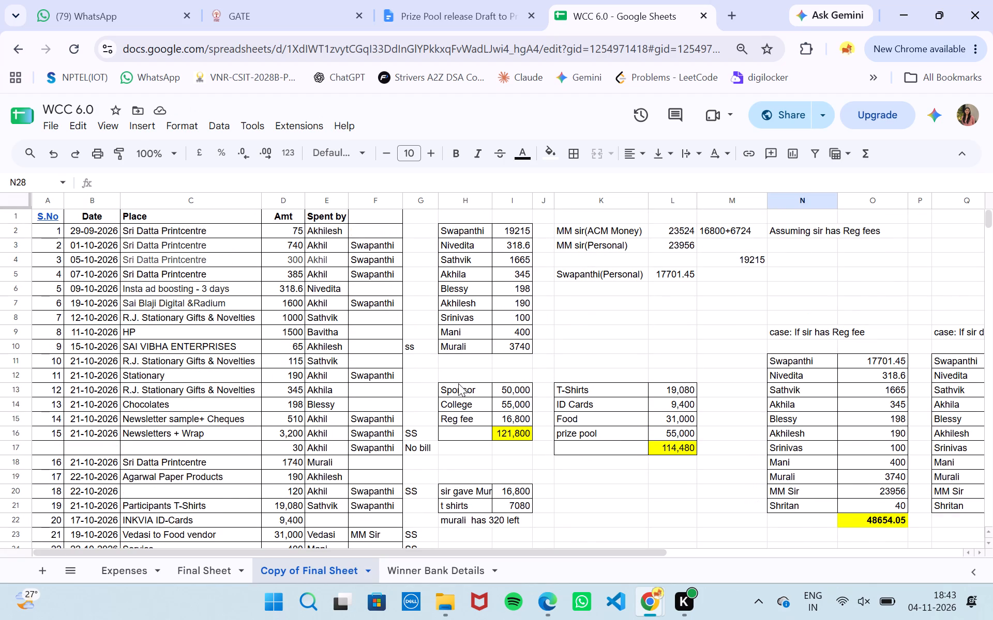
left_click_drag(434, 376, 560, 424)
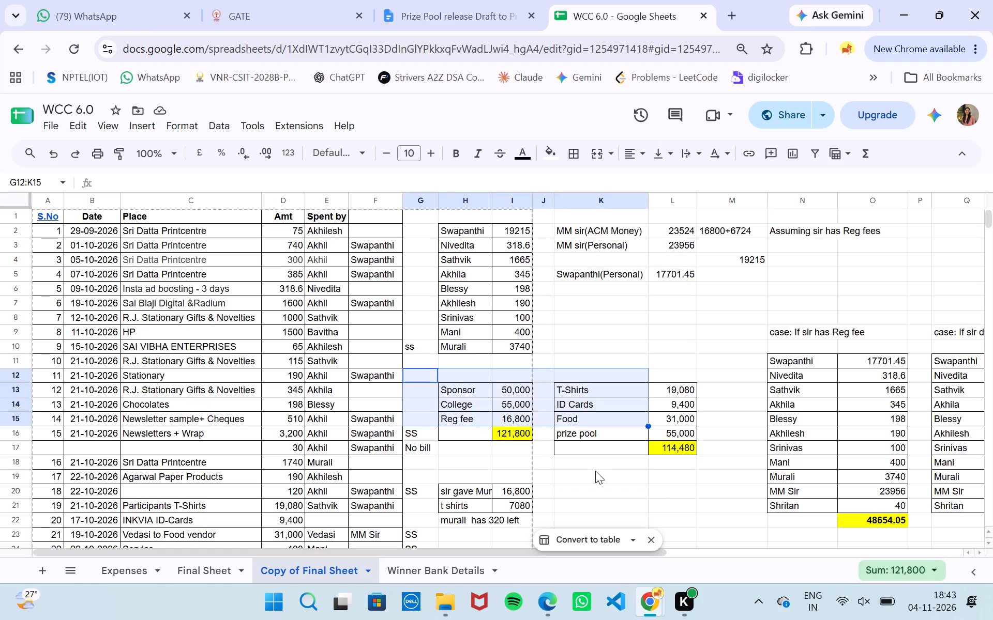
left_click(595, 471)
left_click_drag(458, 375, 627, 429)
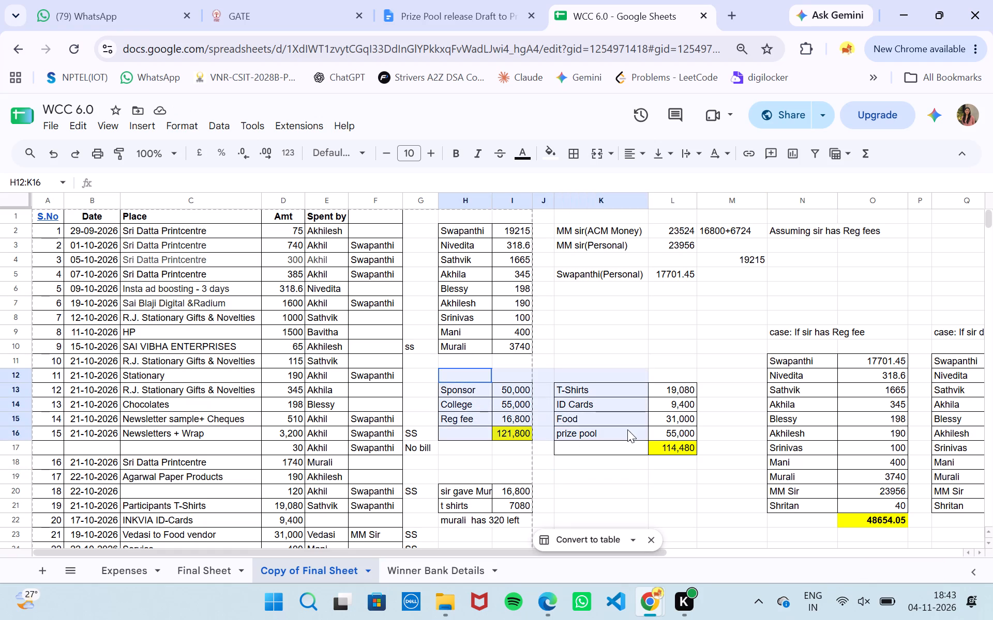
left_click_drag(627, 429, 687, 451)
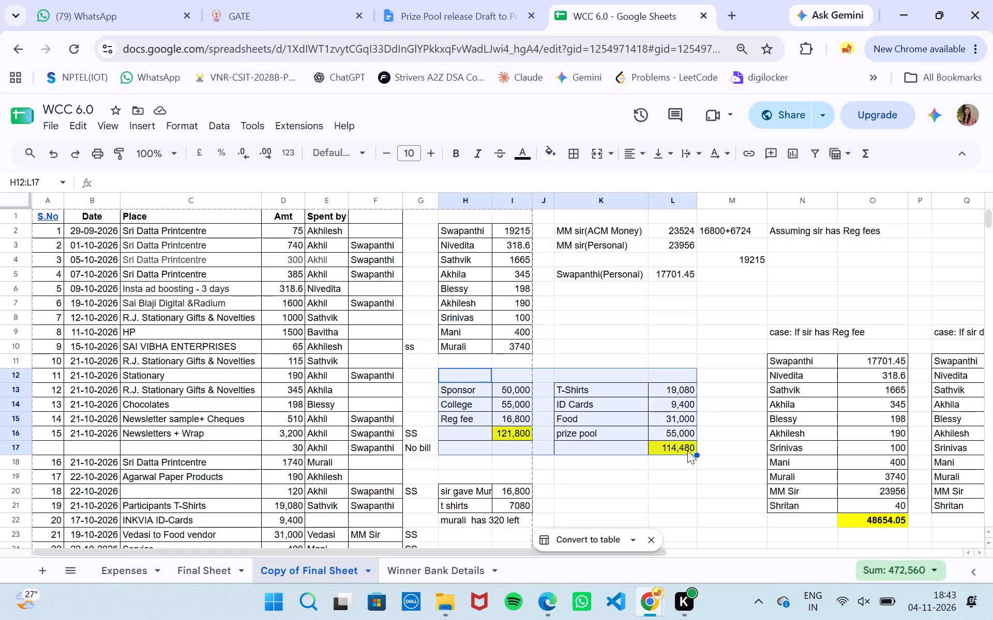
key("ctrl+c")
key("Delete")
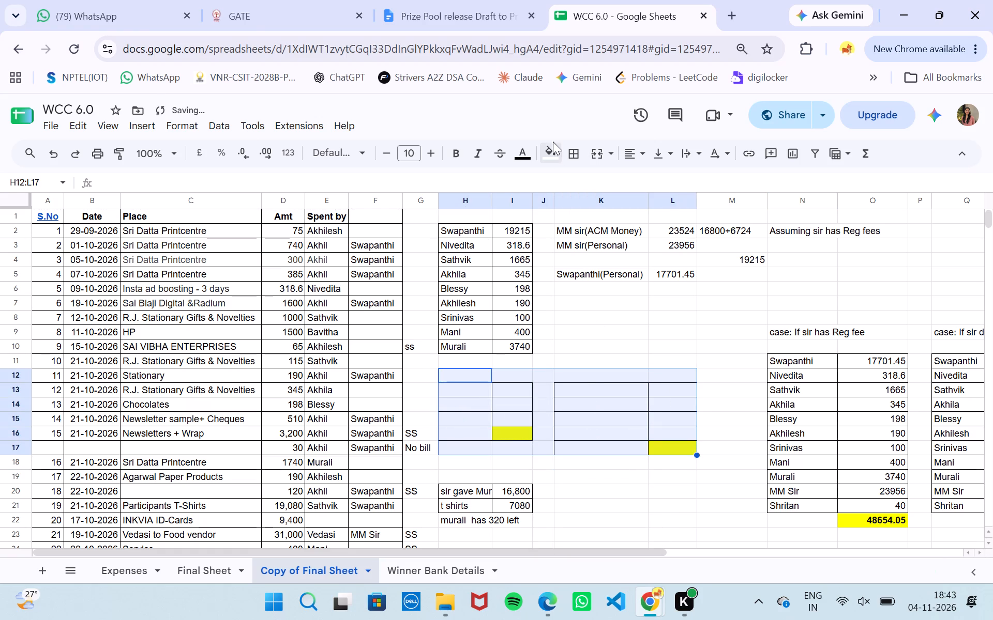
Reset the fill colour and remove all borders from the emptied range H12:L17.
left_click(554, 149)
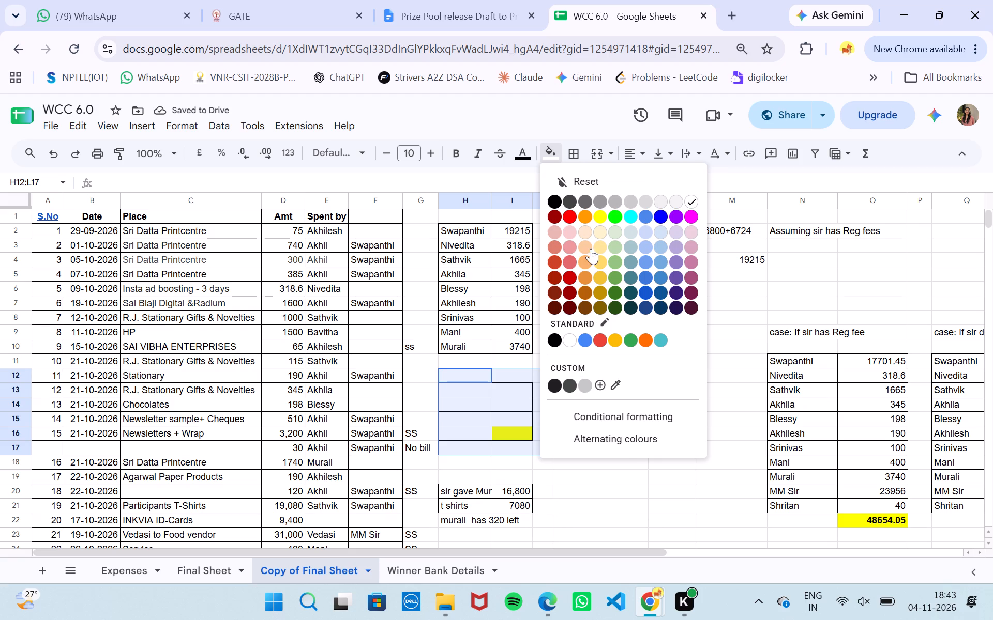
left_click(581, 177)
left_click(576, 154)
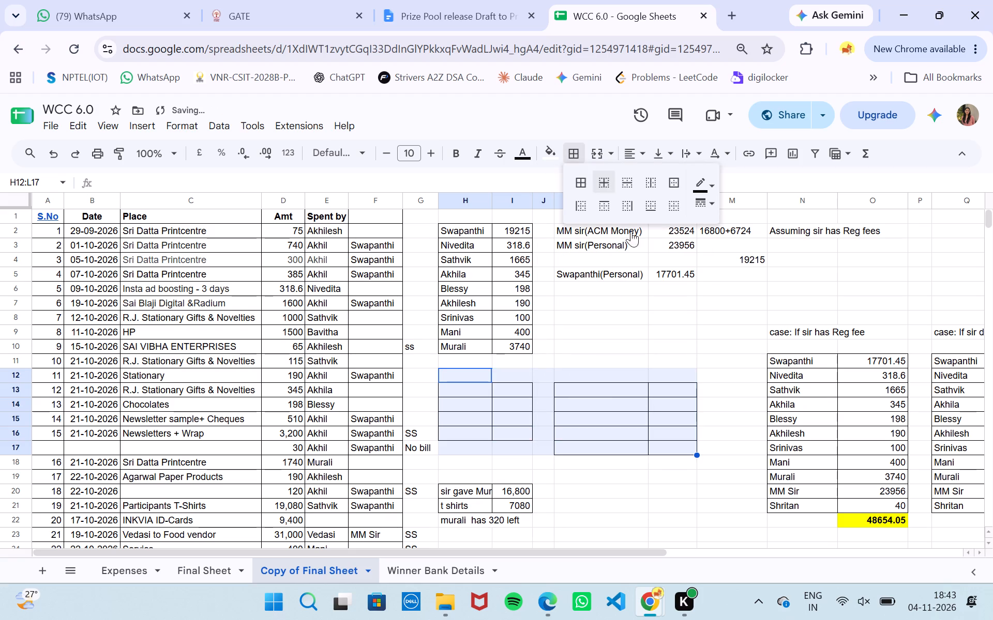
left_click(671, 209)
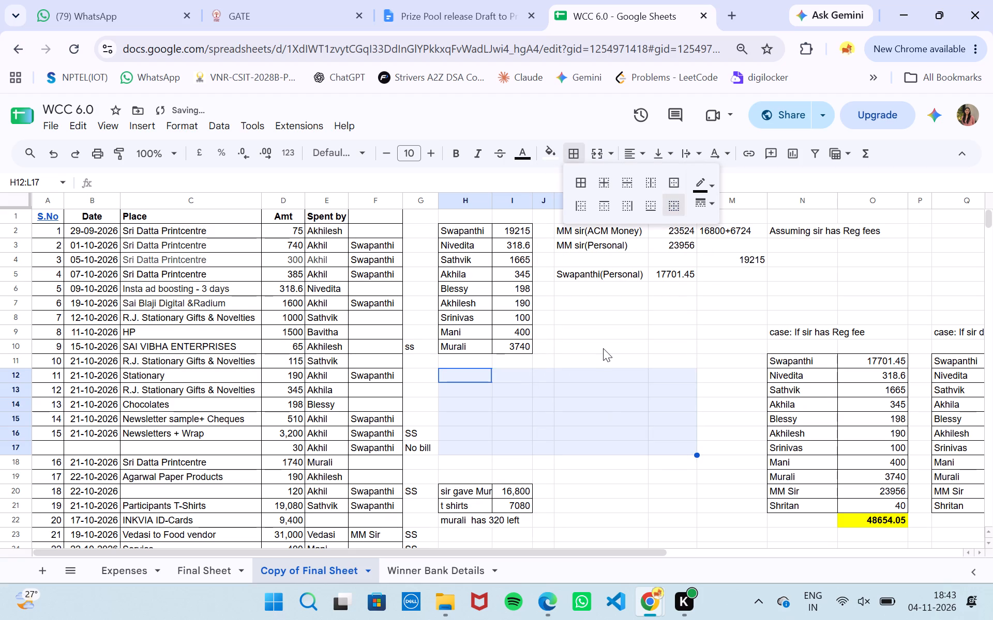
left_click(603, 348)
Paste the copied Sponsor/College/Reg fee and T-Shirts/Food/prize pool tables below the expense total, starting at B35.
scroll(603, 348, "down", 4)
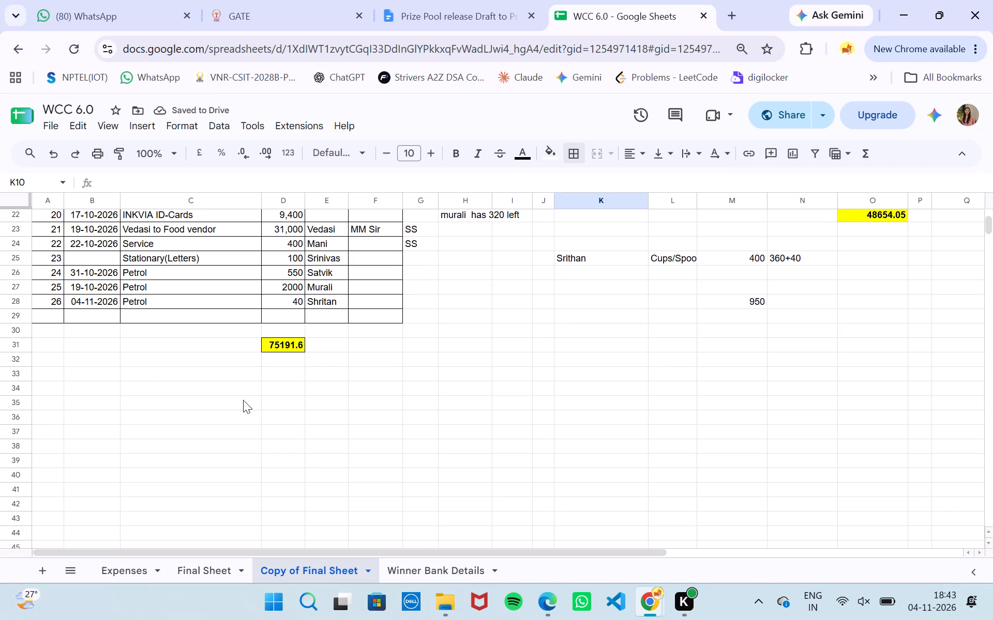
left_click(95, 402)
key("ctrl+v")
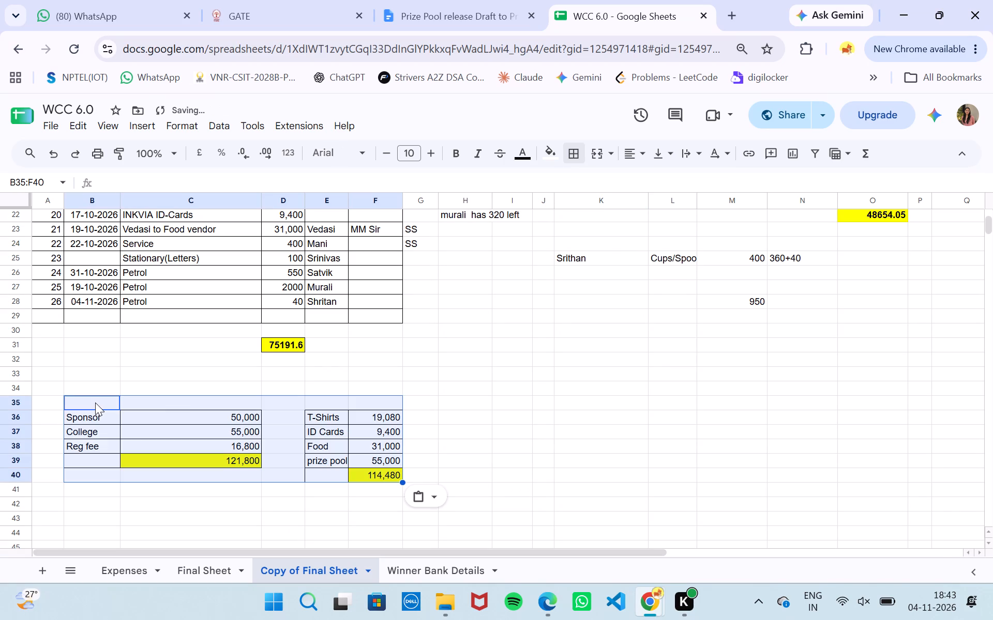
left_click(434, 382)
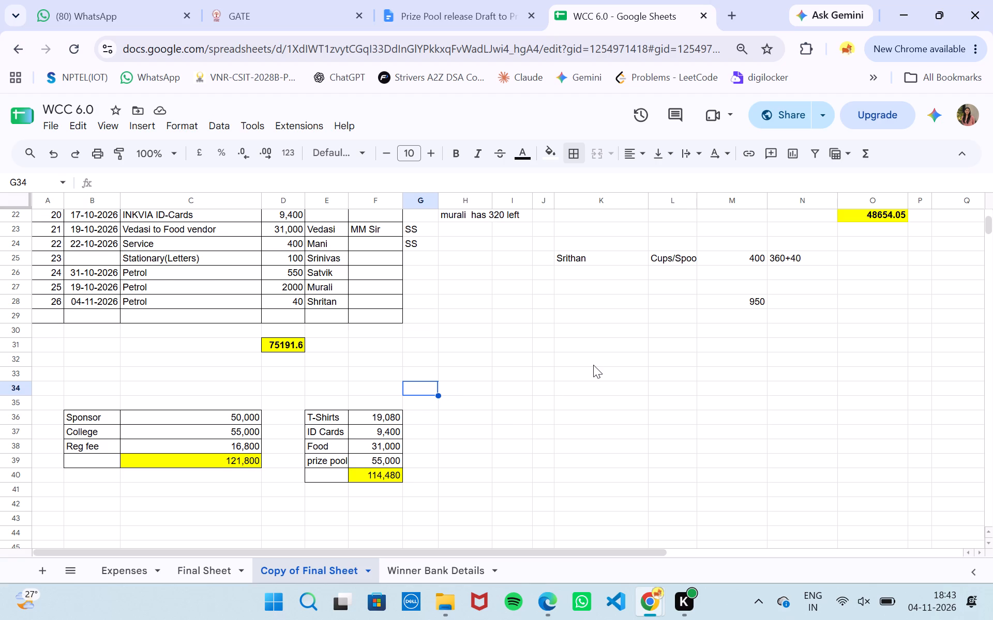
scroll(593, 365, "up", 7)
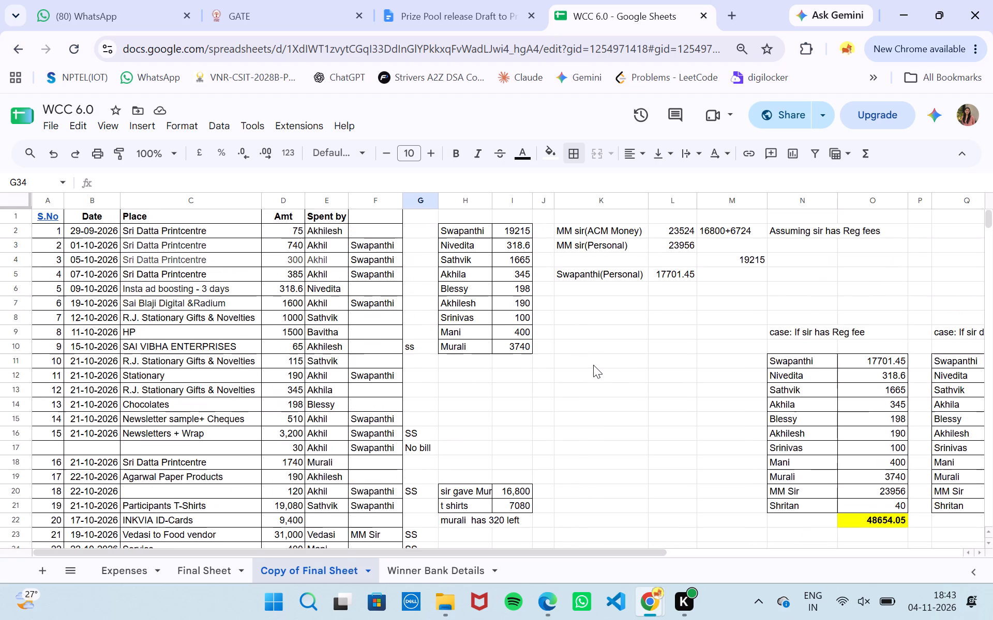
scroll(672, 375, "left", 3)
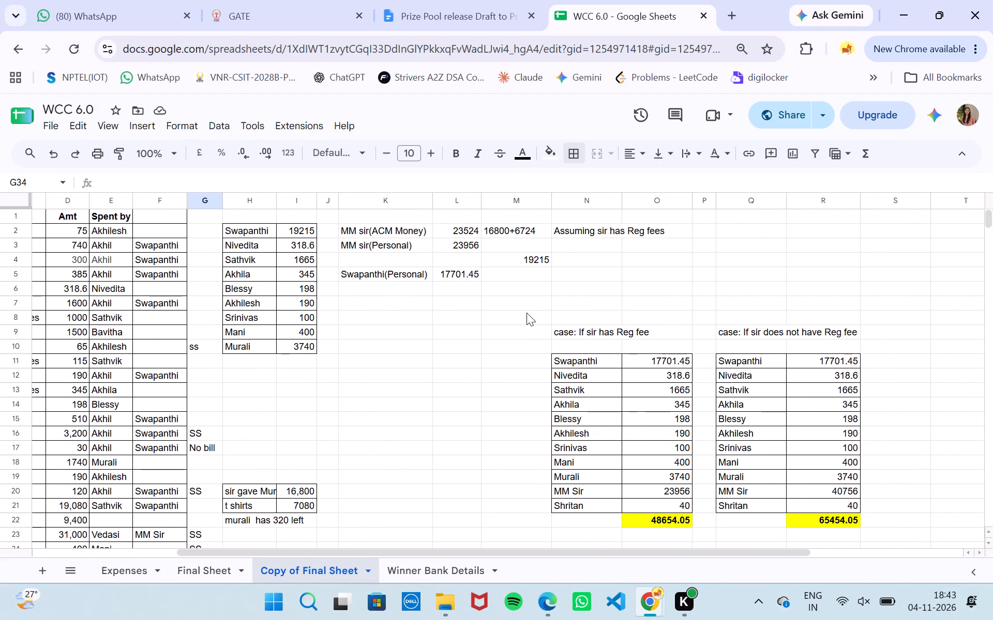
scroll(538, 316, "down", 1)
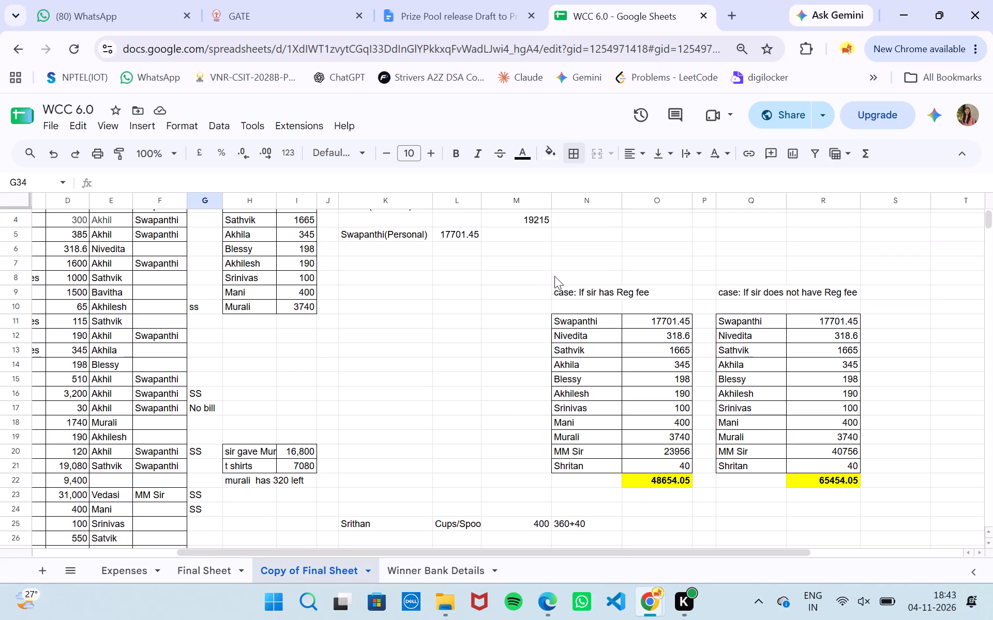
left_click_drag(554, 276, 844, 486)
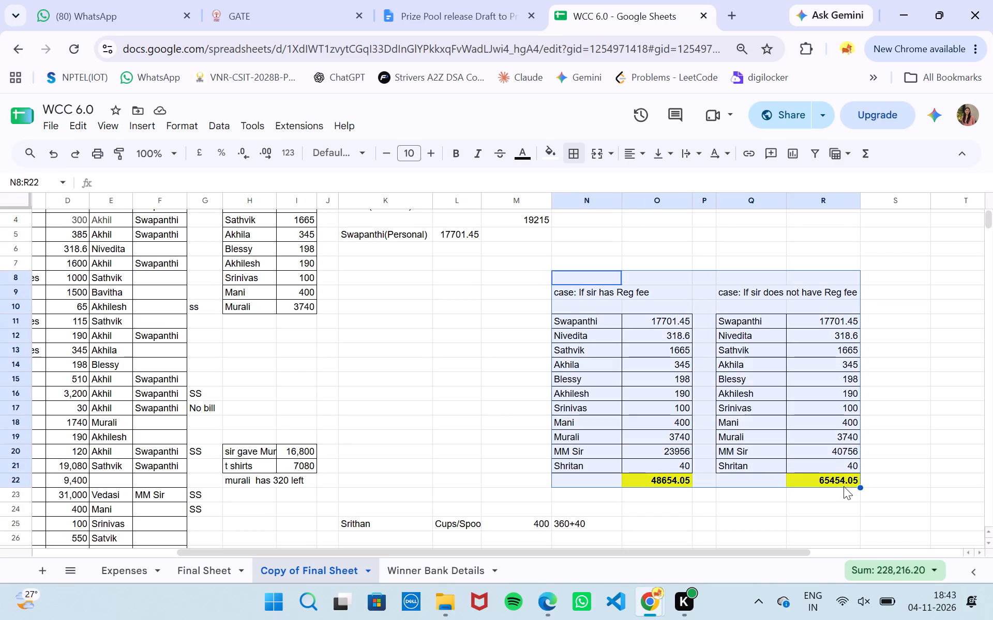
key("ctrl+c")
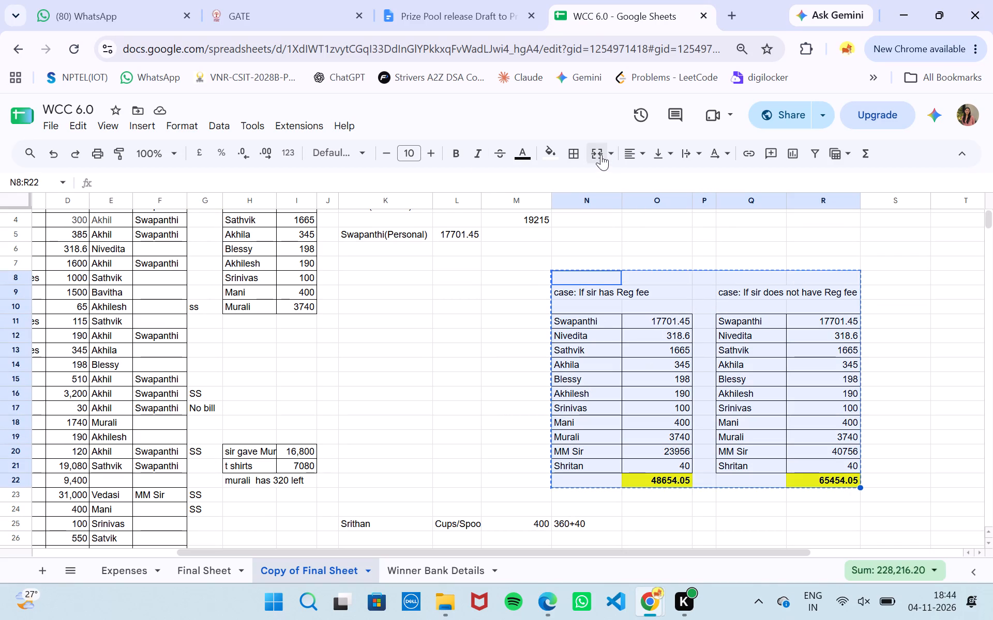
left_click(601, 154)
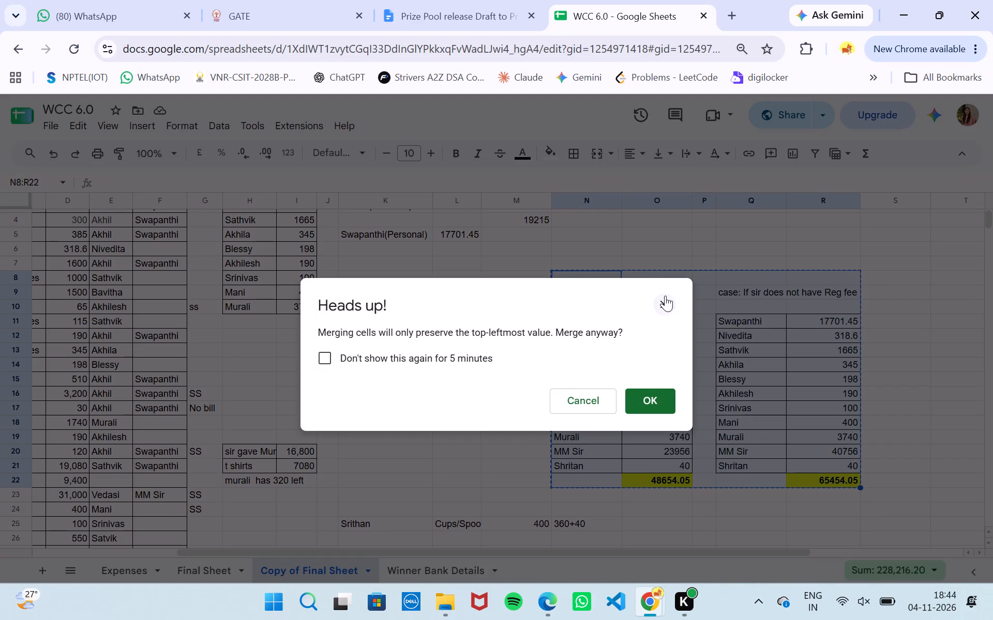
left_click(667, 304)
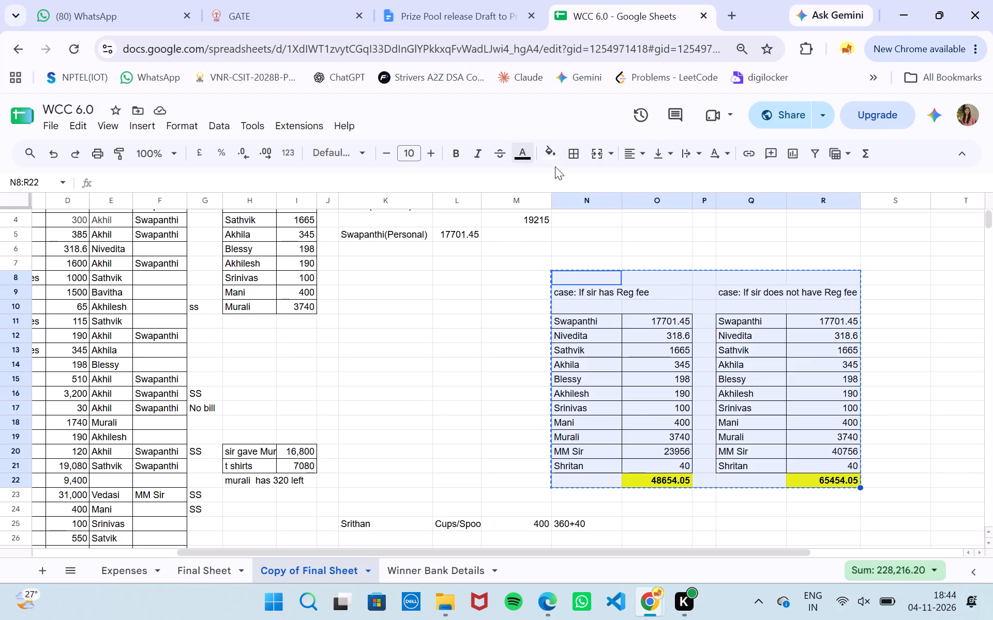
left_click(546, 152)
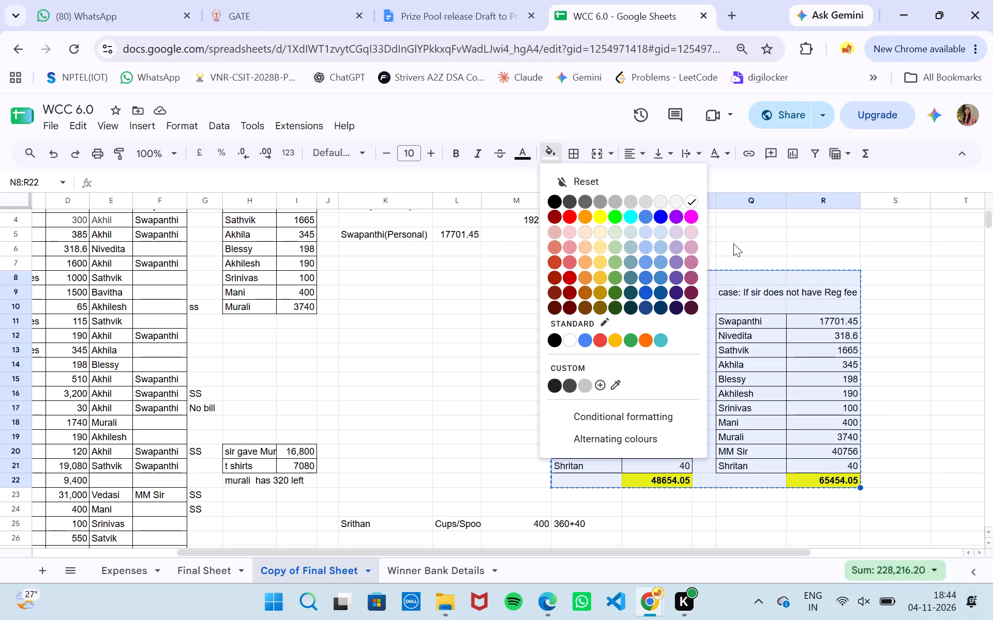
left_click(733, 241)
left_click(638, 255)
Move both Reg fee case tables from N8:R22 to below the budget tables, starting at B43.
left_click_drag(578, 281, 757, 483)
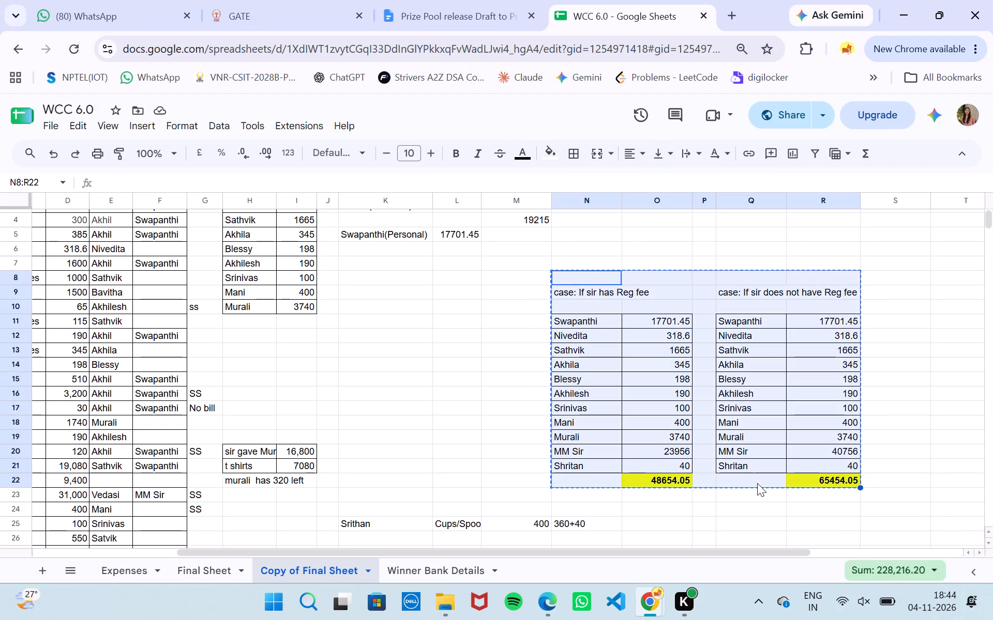
key("ctrl+c")
key("Delete")
scroll(686, 468, "down", 2)
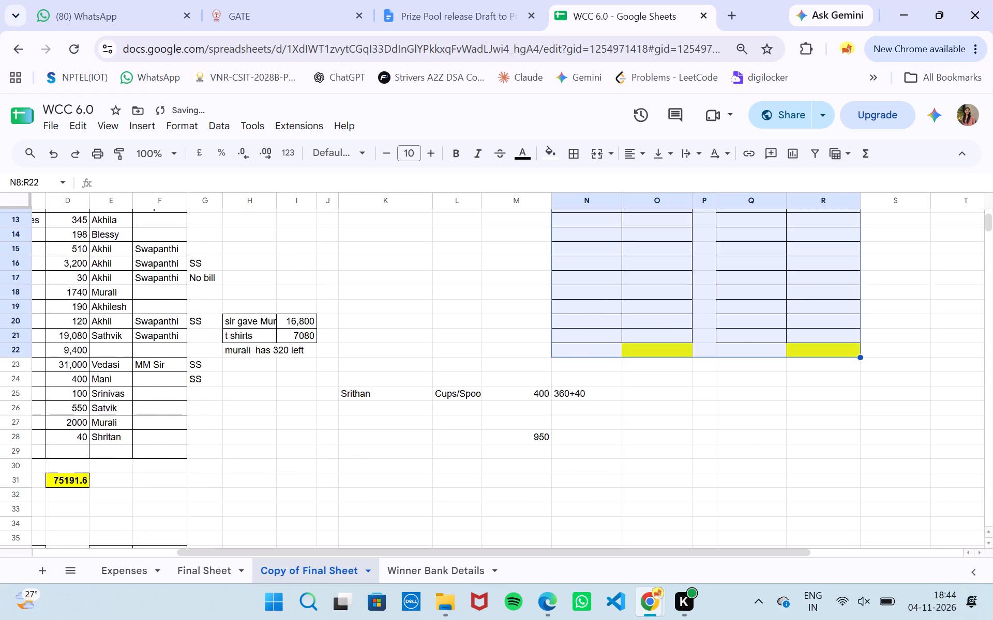
scroll(686, 468, "down", 2)
scroll(437, 471, "down", 2)
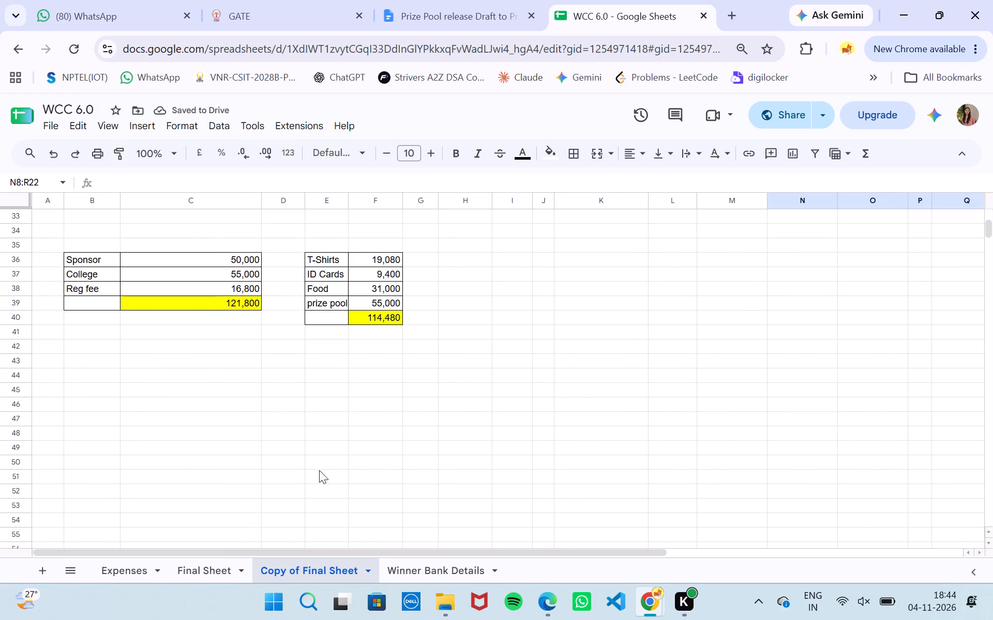
left_click(98, 363)
key("ctrl+v")
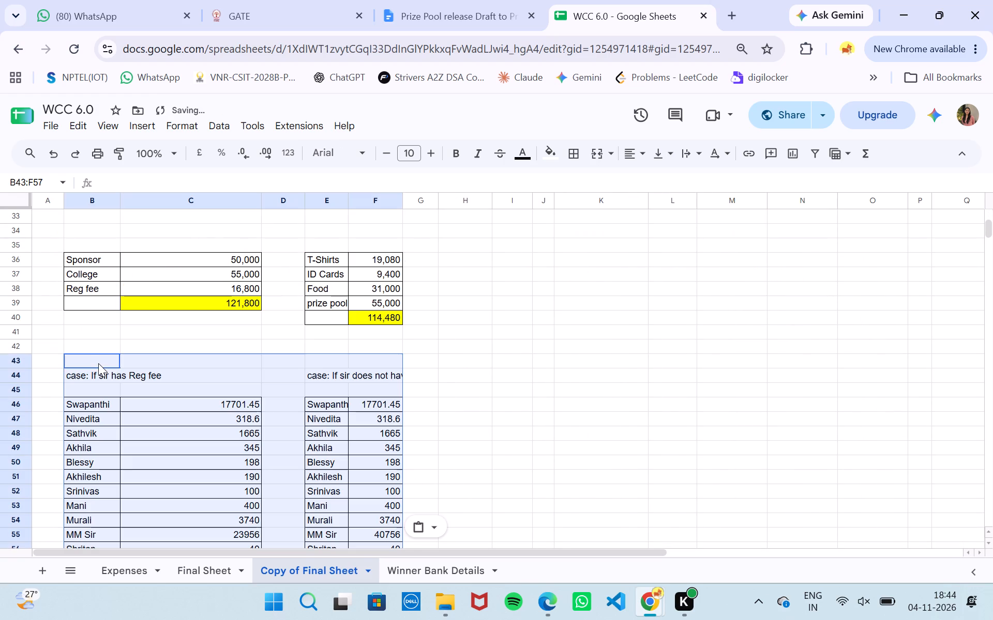
Merge and unmerge the emptied range N9:R22 to strip its leftover table formatting, and reset its fill colour.
scroll(444, 386, "up", 3)
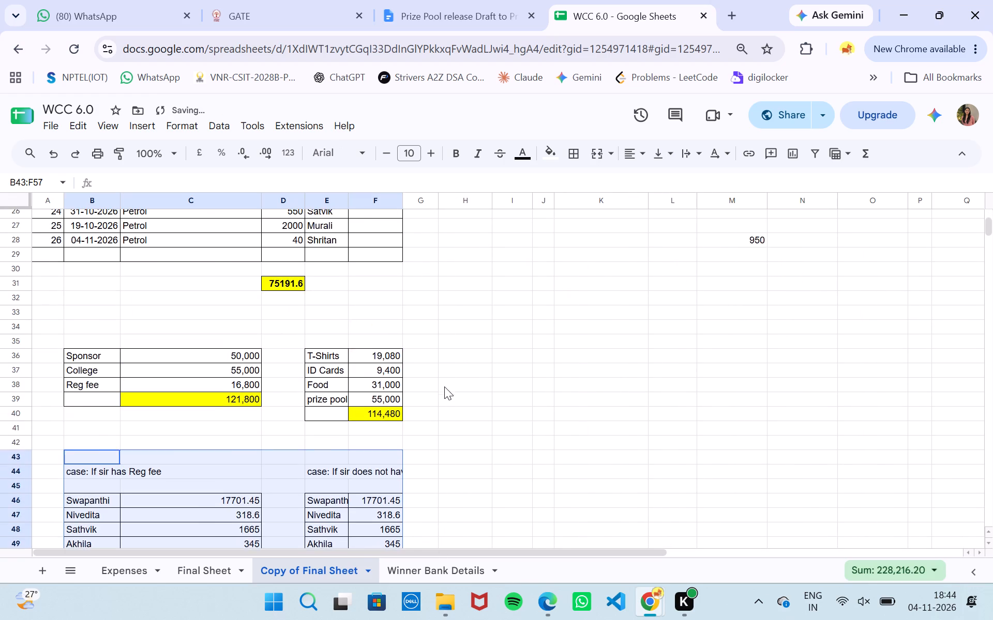
scroll(444, 386, "up", 1)
scroll(660, 373, "up", 3)
scroll(660, 373, "left", 1)
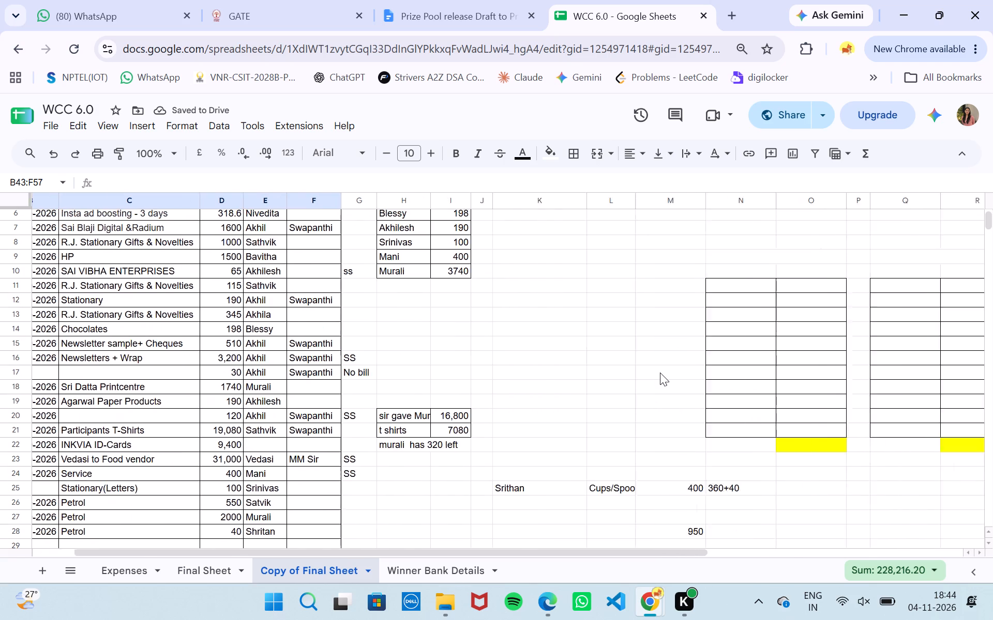
scroll(660, 373, "left", 2)
left_click_drag(500, 254, 667, 301)
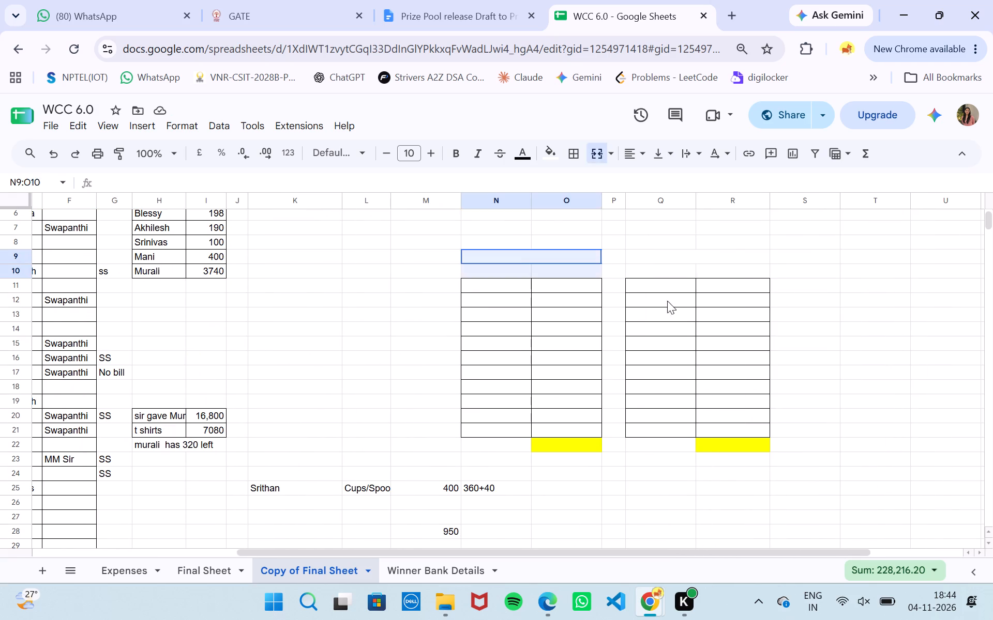
left_click_drag(667, 301, 750, 445)
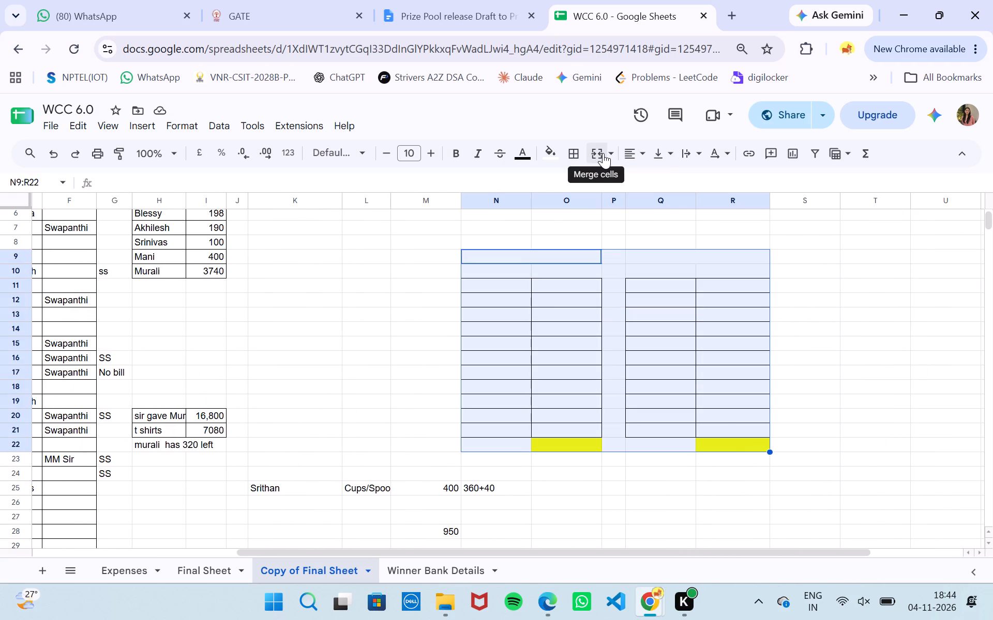
left_click(603, 153)
left_click(603, 153)
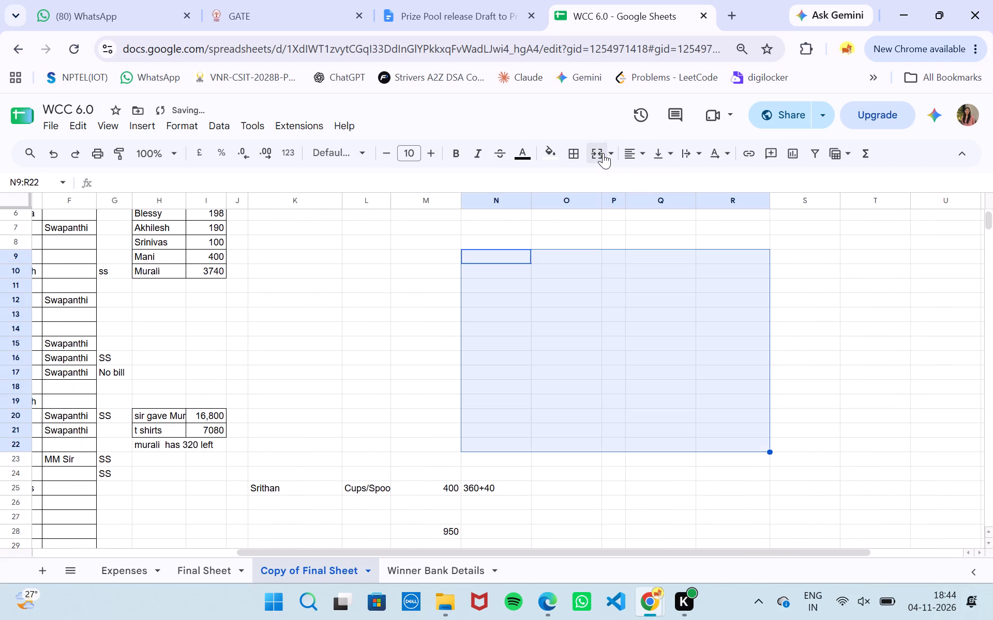
left_click(548, 156)
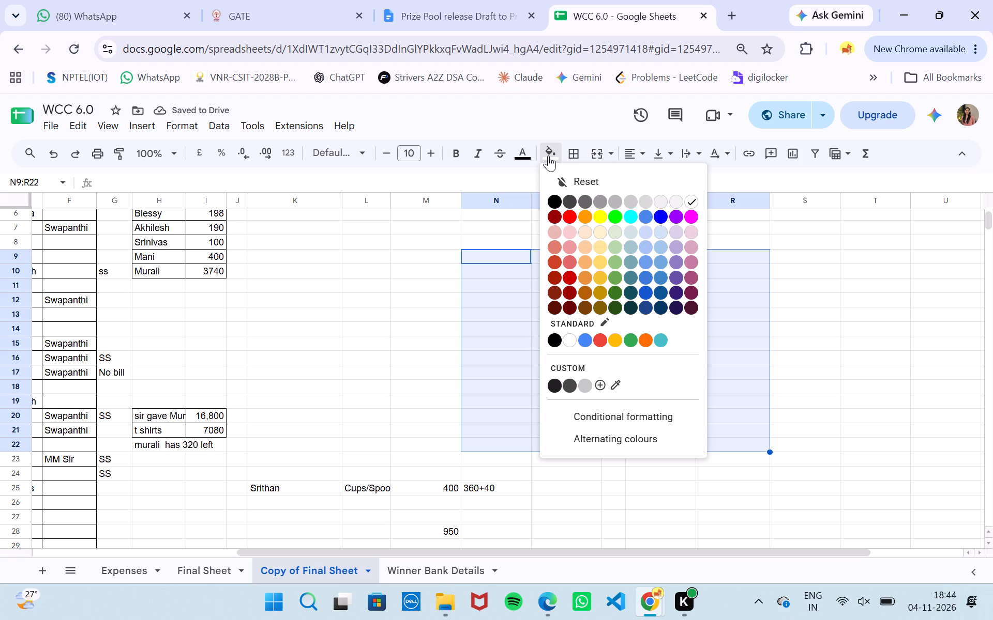
left_click(573, 181)
left_click(653, 241)
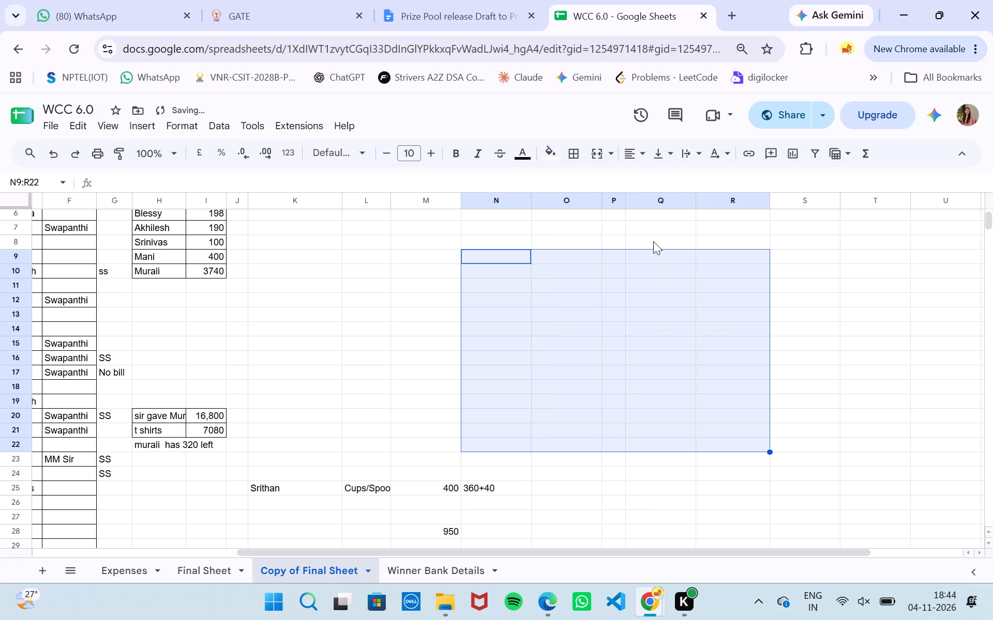
Check the layout of the relocated budget and Reg fee case tables below the expense list.
scroll(602, 276, "right", 3)
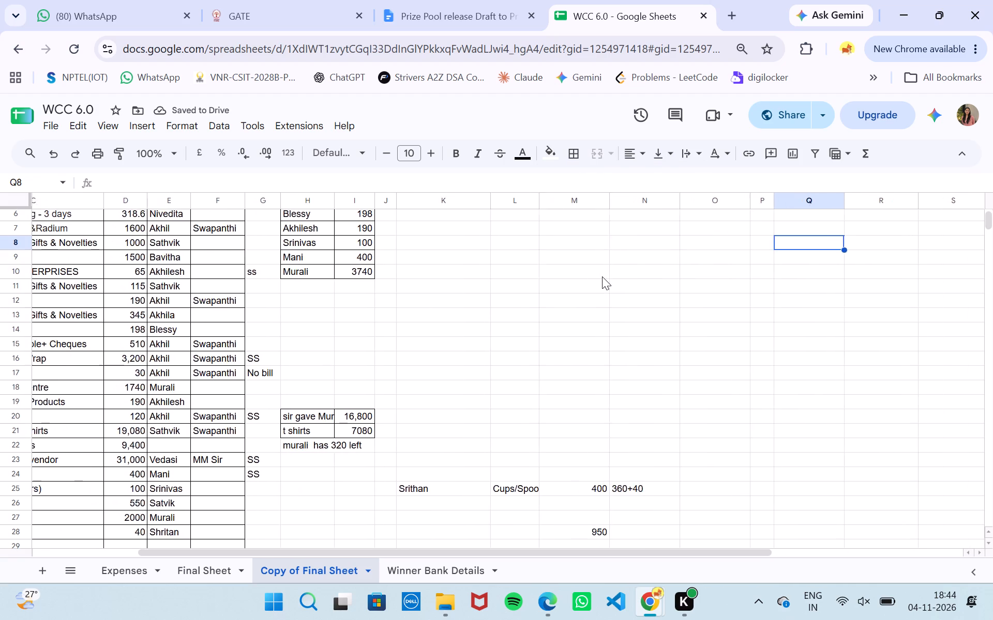
scroll(602, 276, "right", 1)
scroll(602, 276, "down", 3)
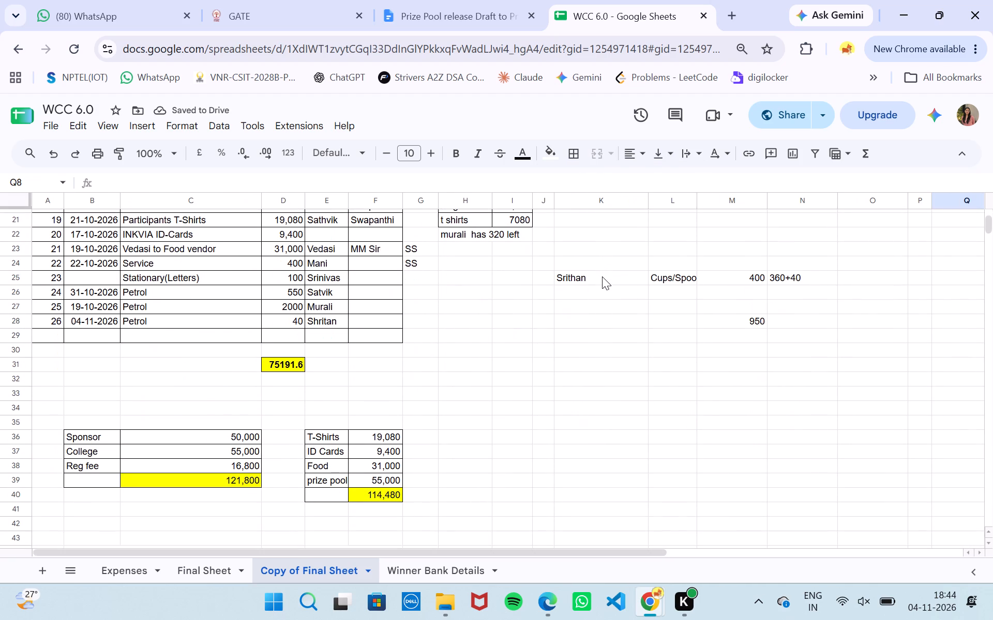
double_click(106, 395)
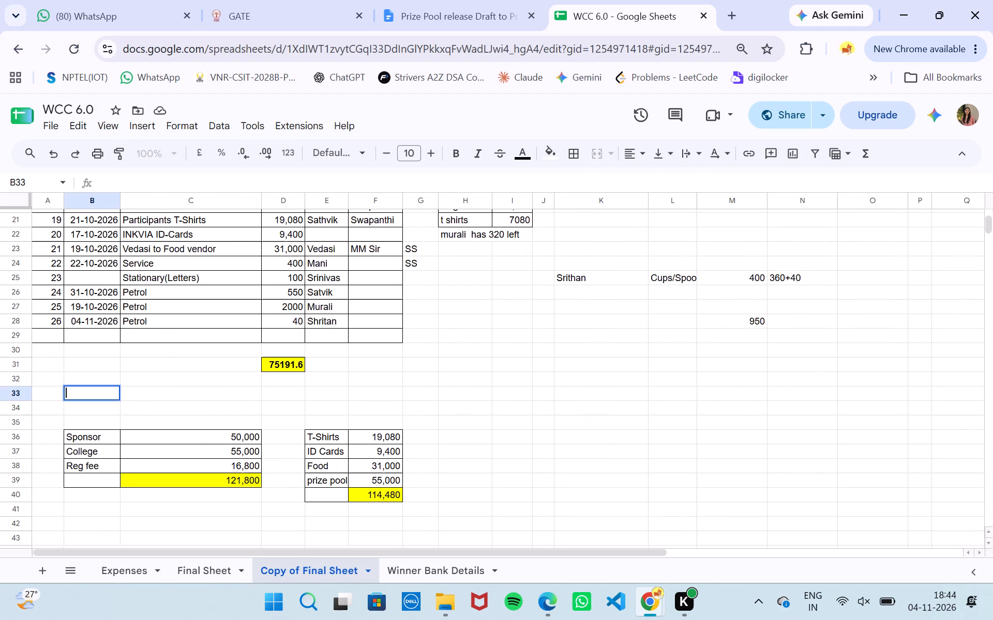
scroll(106, 395, "down", 1)
left_click(404, 389)
scroll(404, 389, "down", 2)
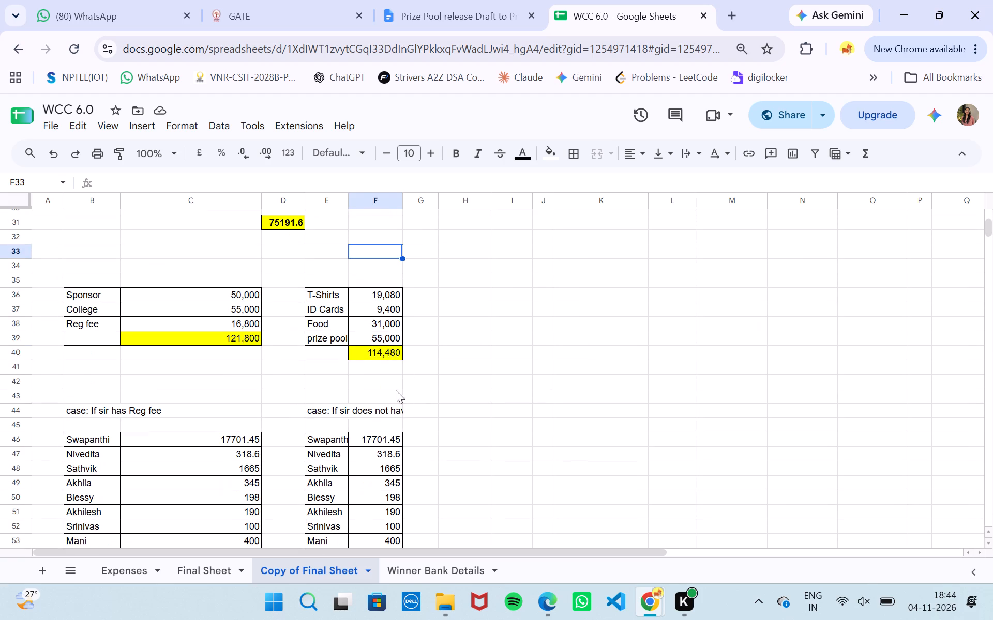
left_click(80, 379)
Move the Srithan Cups/Spoons+Petrol entry from K25:N25 to row 42, starting at B42, between the budget and Reg fee case tables.
scroll(216, 354, "up", 1)
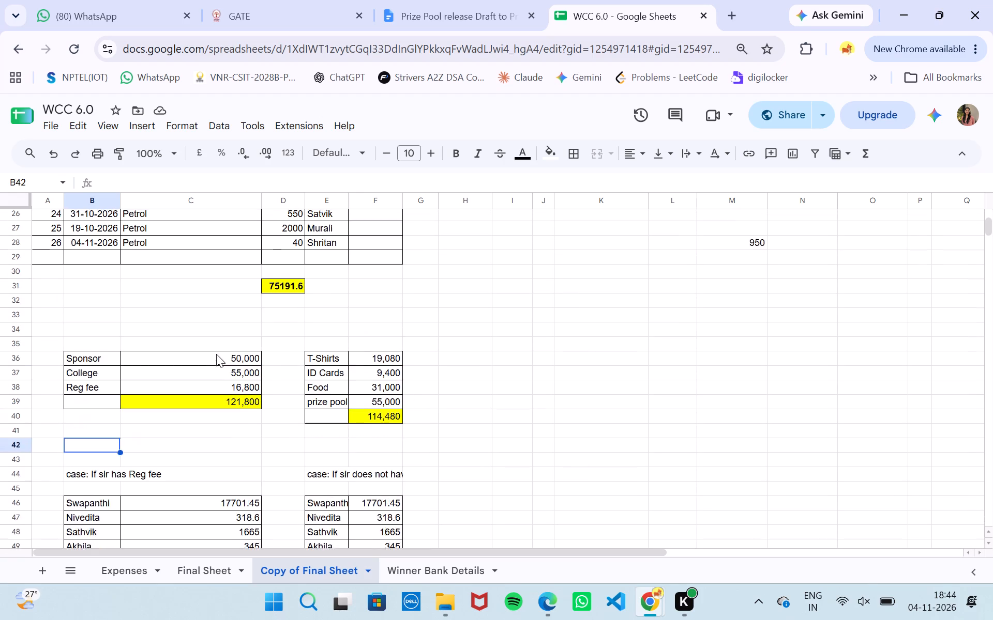
scroll(216, 354, "up", 1)
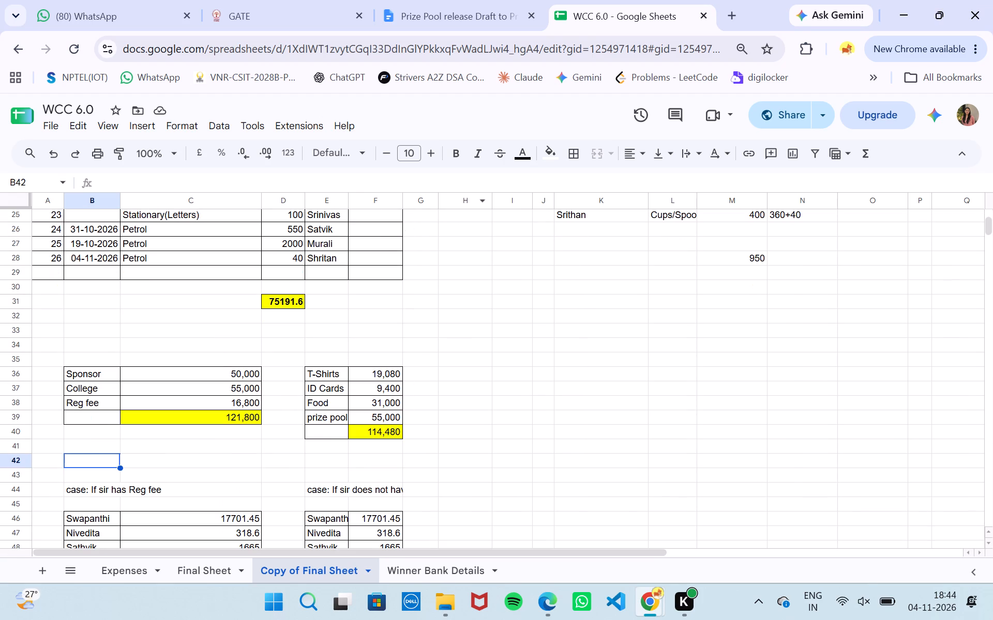
left_click(599, 214)
left_click_drag(599, 214, 737, 215)
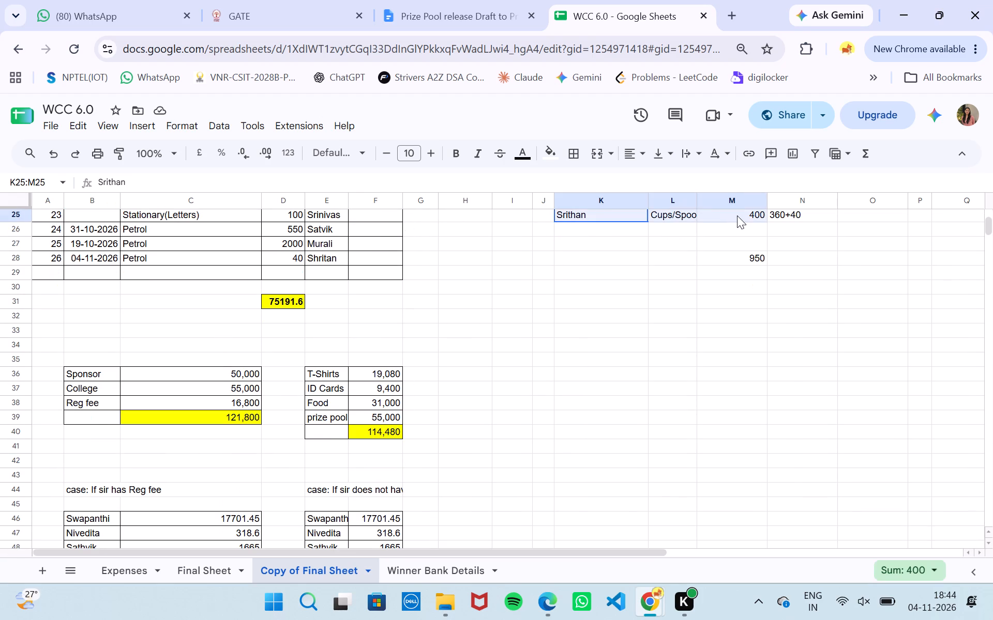
left_click_drag(737, 215, 779, 216)
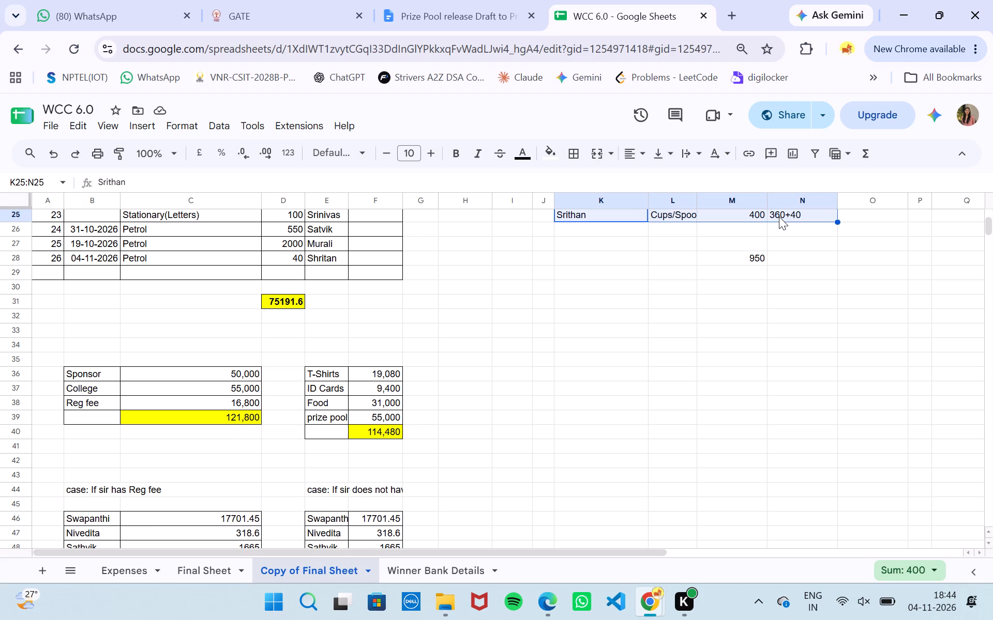
scroll(779, 216, "up", 1)
key("ctrl+c")
key("Delete")
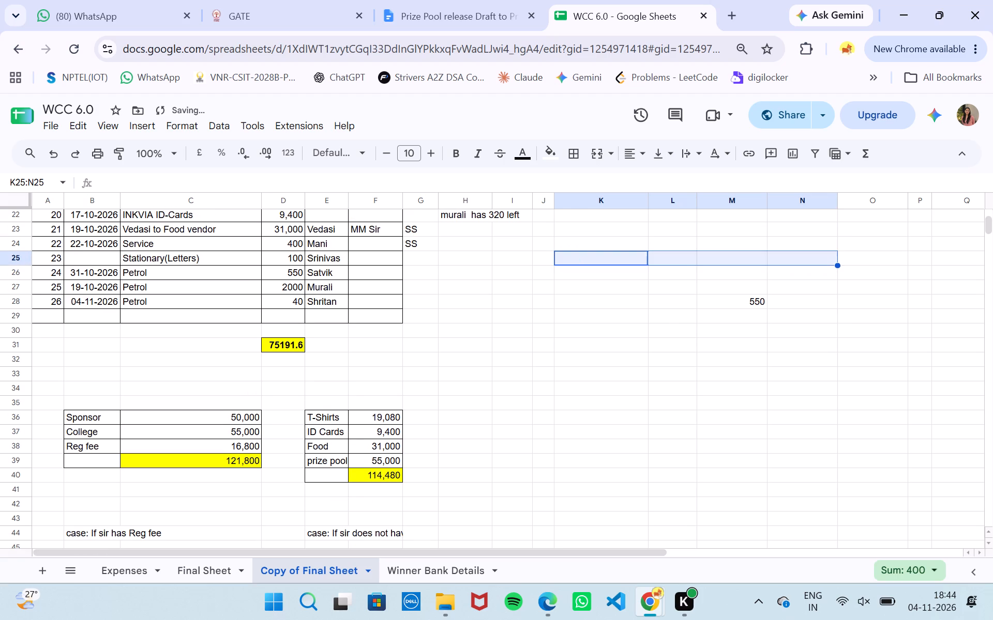
left_click(641, 362)
scroll(641, 362, "down", 1)
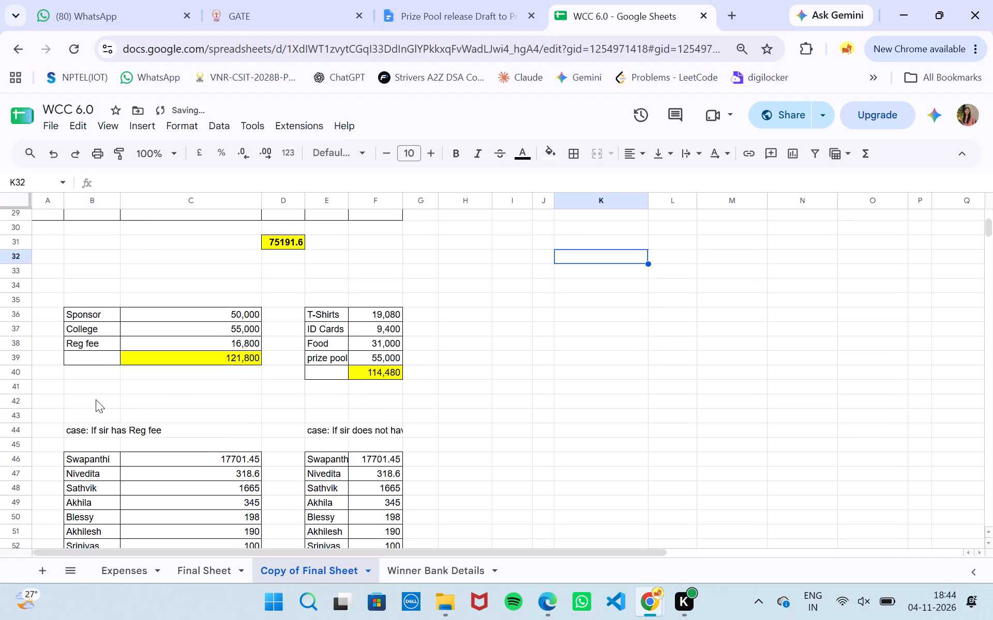
left_click(96, 399)
key("ctrl+v")
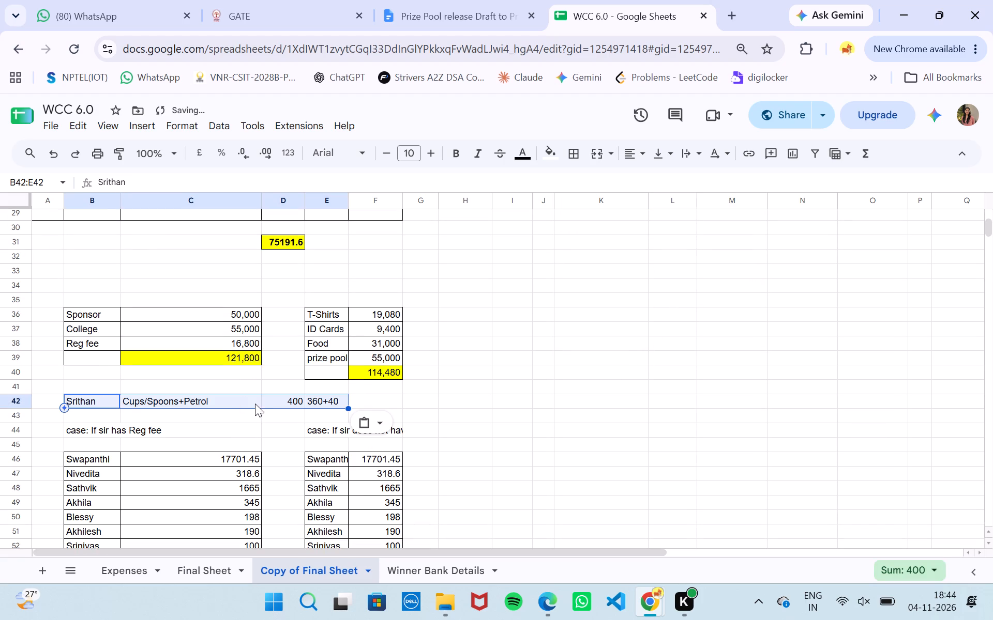
double_click(252, 401)
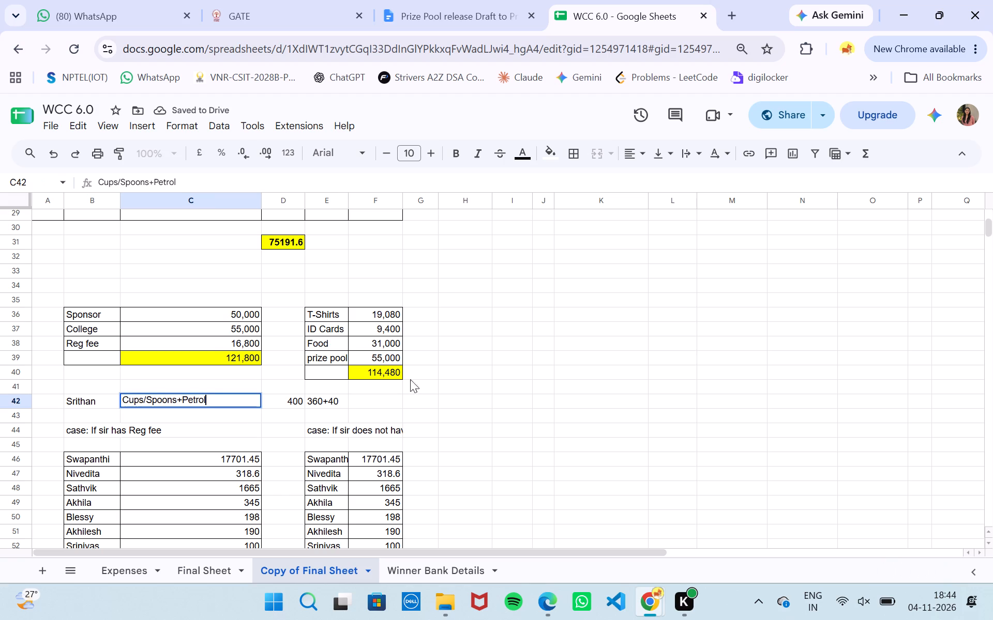
left_click(479, 380)
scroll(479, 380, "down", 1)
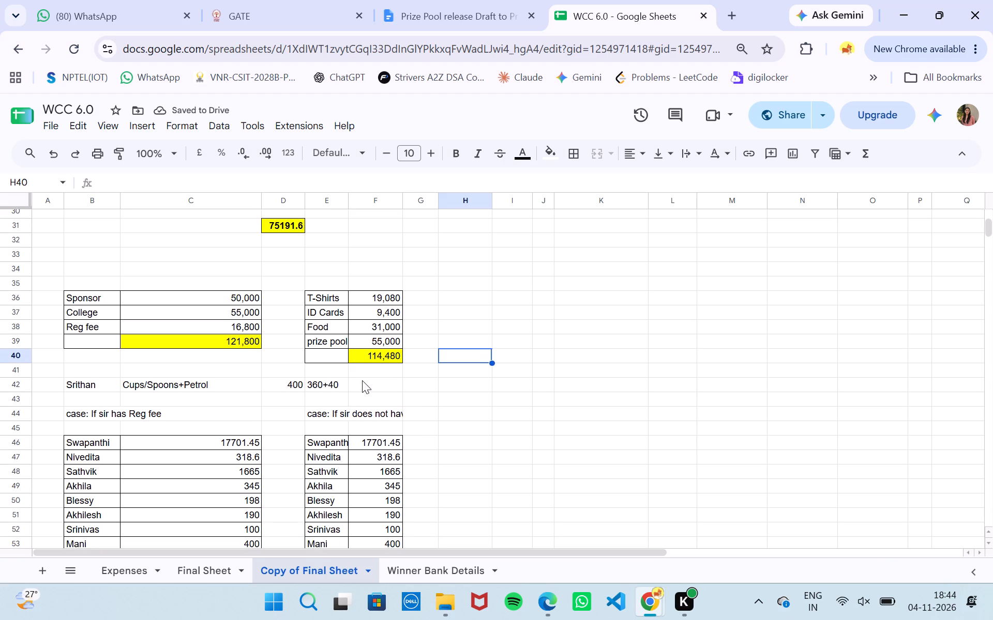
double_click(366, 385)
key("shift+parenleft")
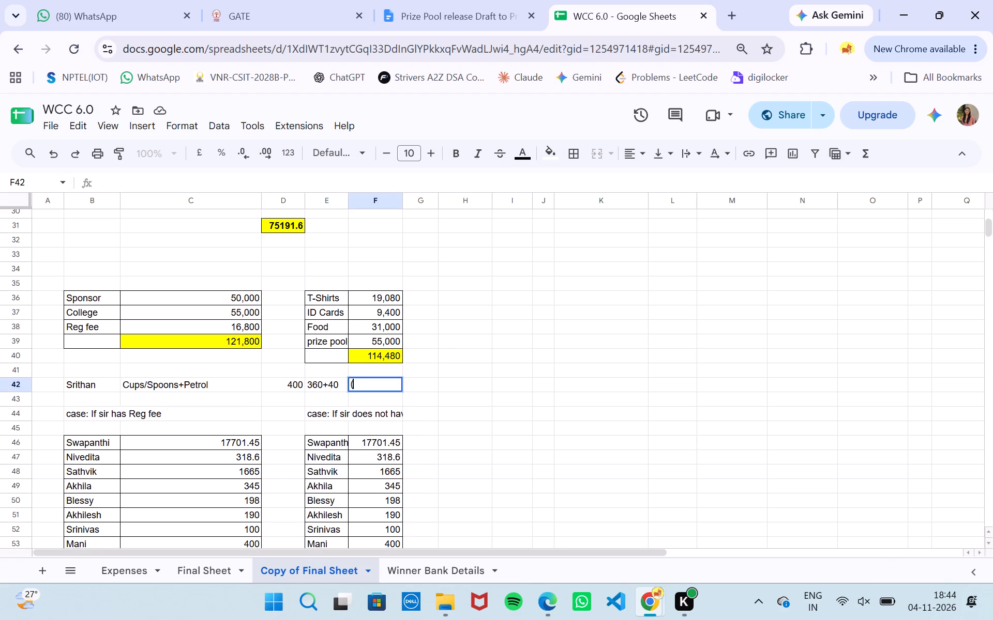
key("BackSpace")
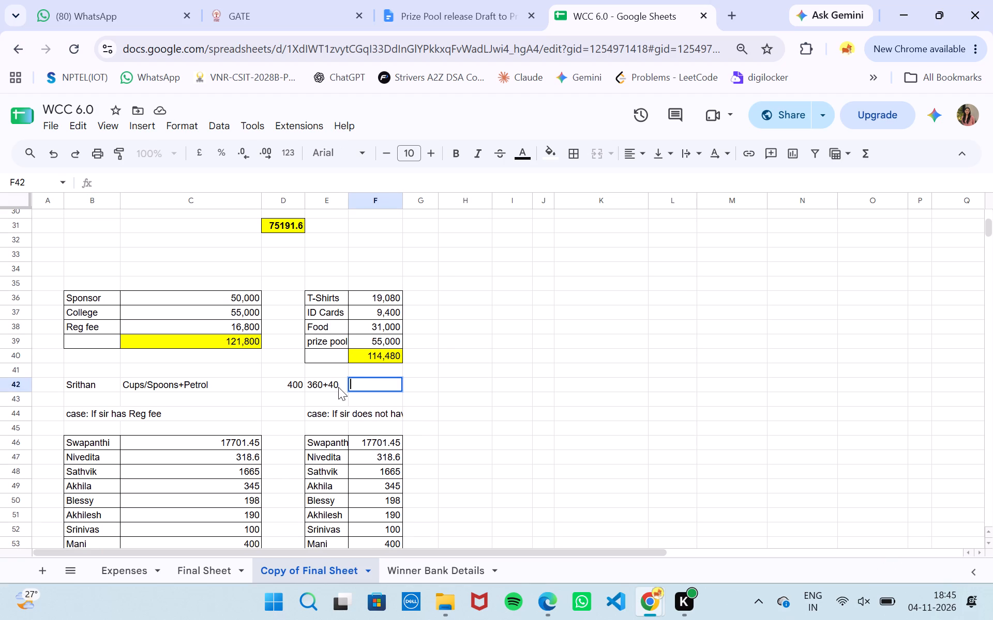
Clear the 360+40 breakdown from E42 beside the Srithan entry.
double_click(338, 387)
key("BackSpace")
key("BackSpace")
key("BackSpace")
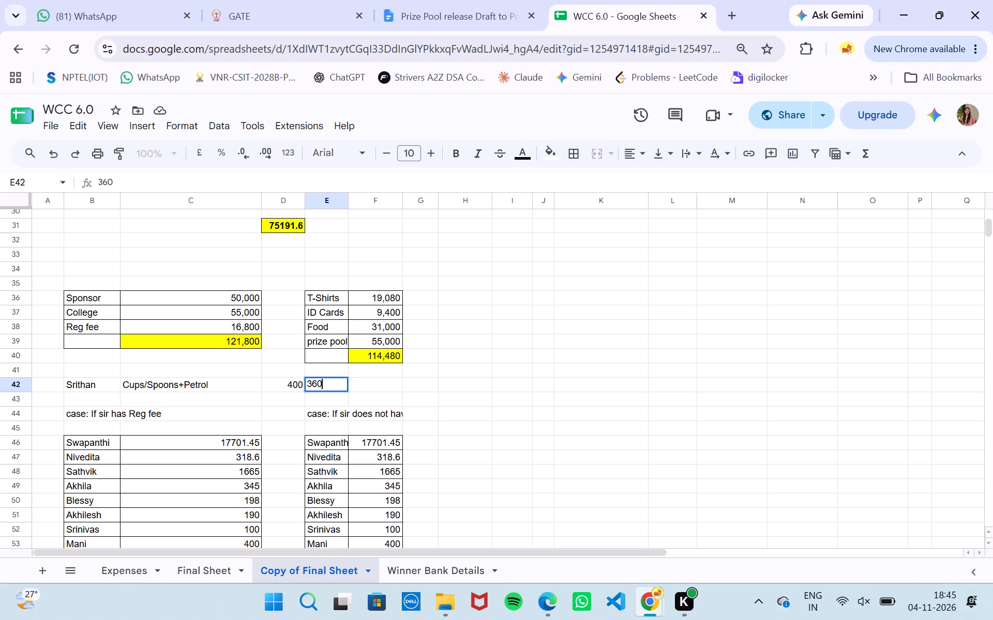
key("BackSpace")
key("0")
key("BackSpace")
key("BackSpace")
key("BackSpace")
key("BackSpace")
Set the Srithan Cups/Spoons+Petrol amount in D42 to 360.
double_click(296, 385)
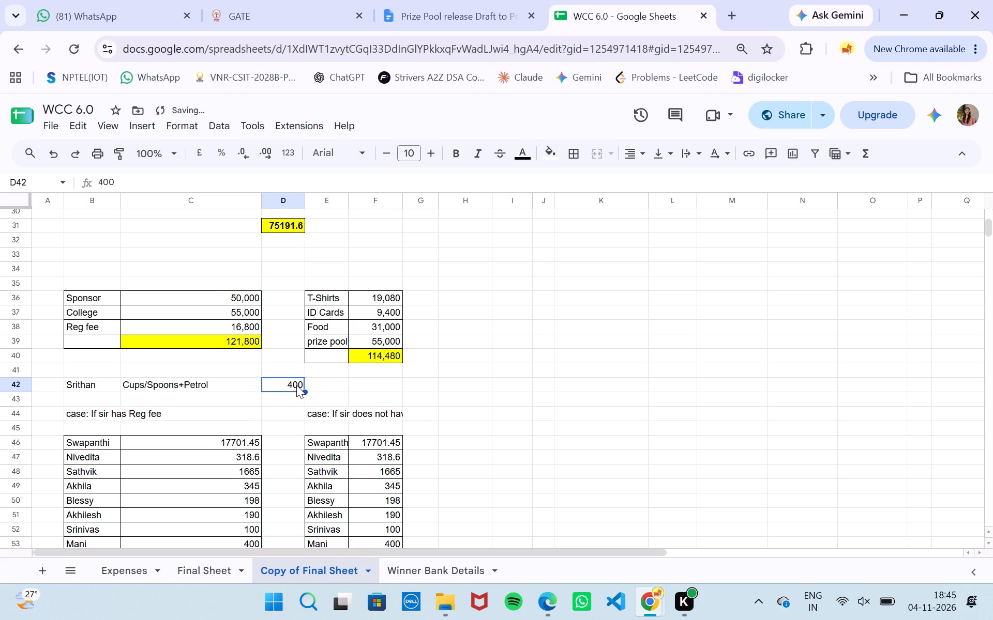
key("BackSpace")
key("BackSpace")
key("BackSpace")
key("BackSpace")
type("360")
Enter the note "should give bill" in E42 and merge E42:F42 to hold it.
double_click(328, 385)
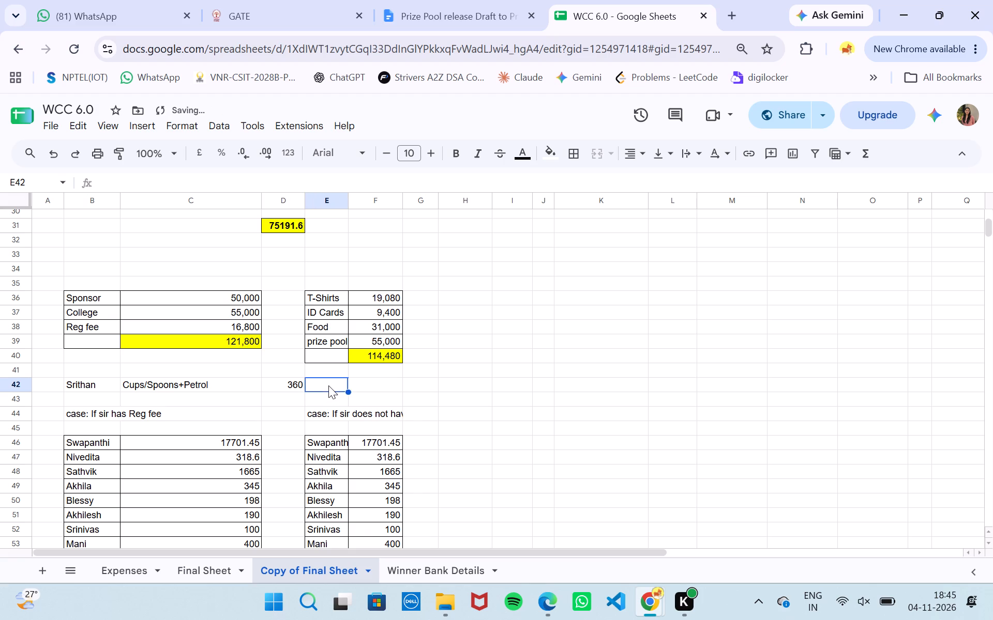
type("should give bill")
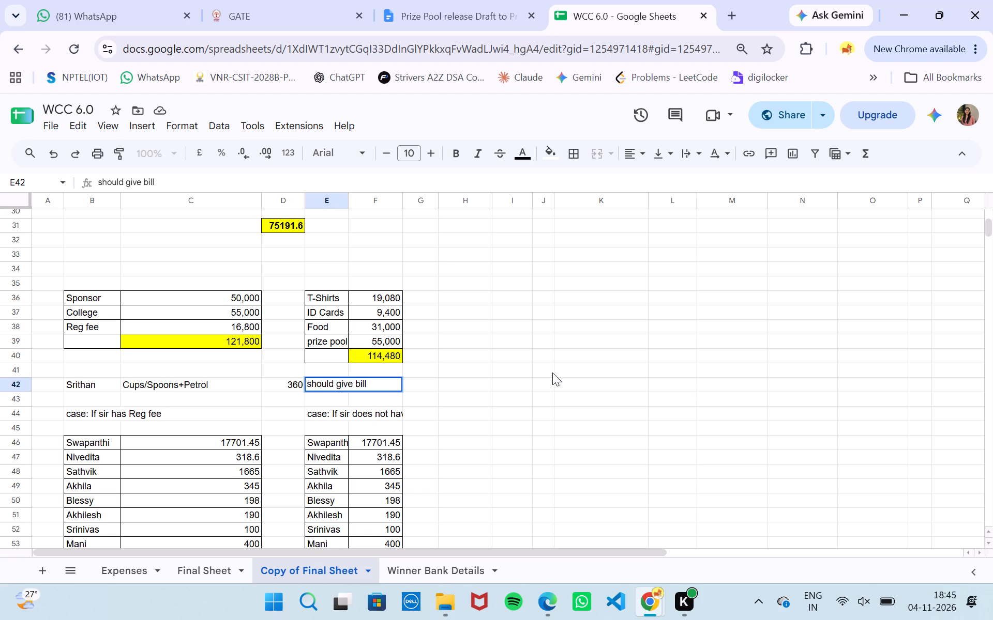
left_click(552, 373)
left_click(322, 382)
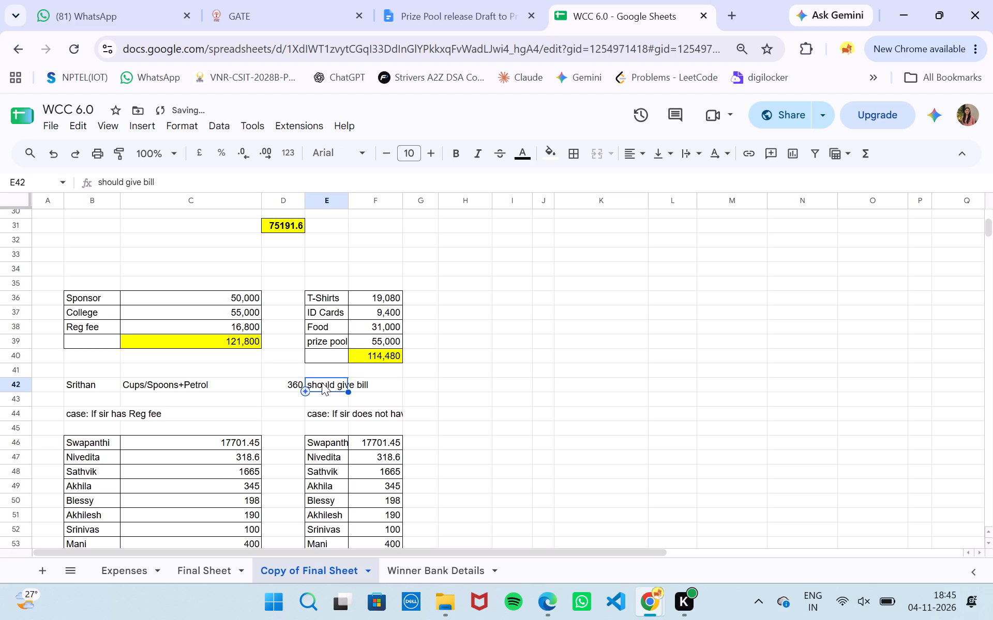
left_click(387, 385, "ctrl")
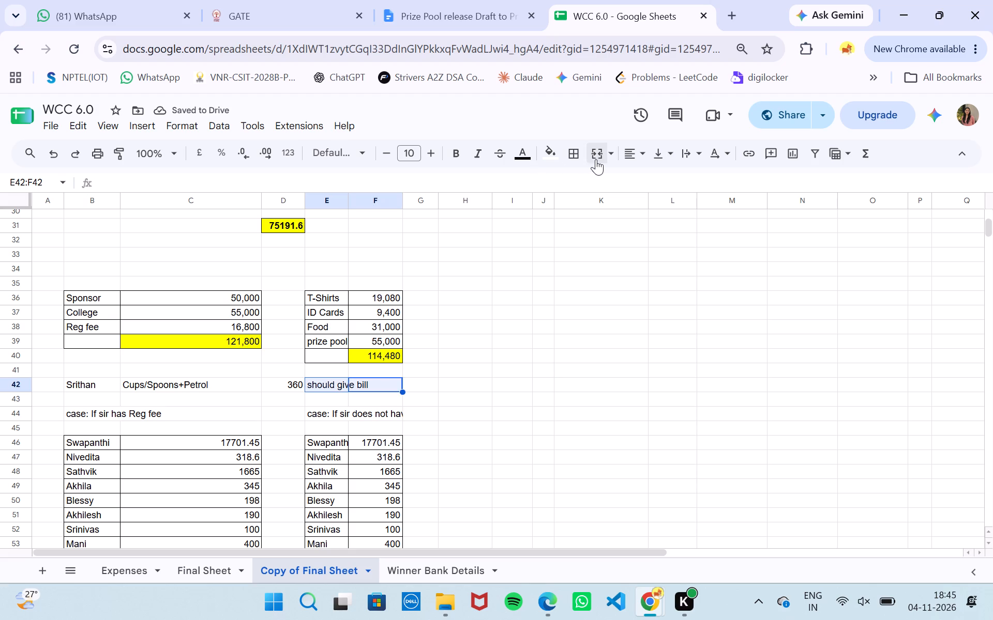
left_click(596, 156)
left_click(534, 368)
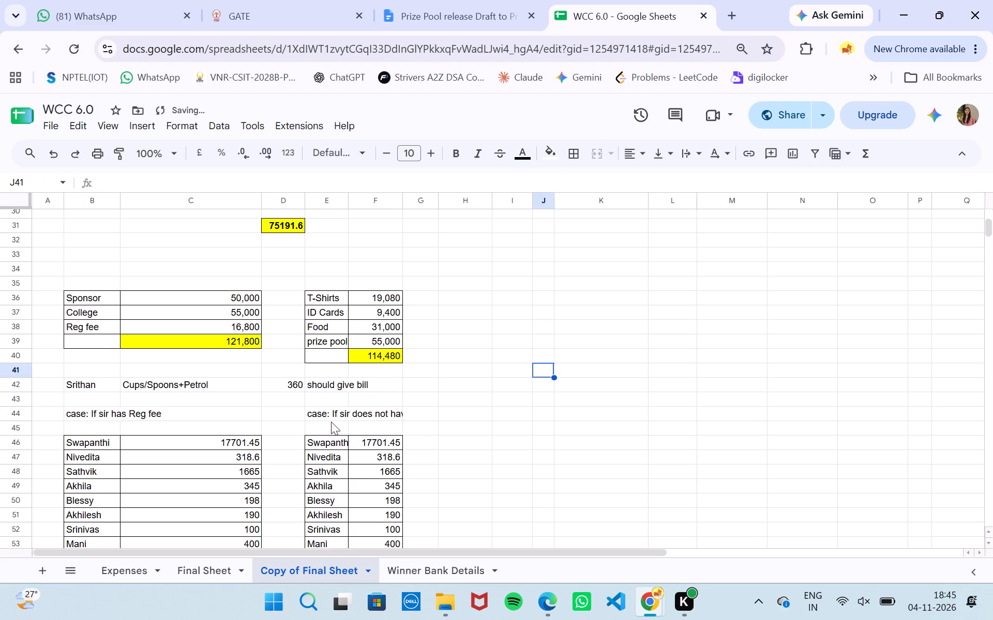
Widen column F until the "case: If sir does not have Reg fee" heading fits, and widen column E slightly to show its full entries.
scroll(447, 408, "up", 9)
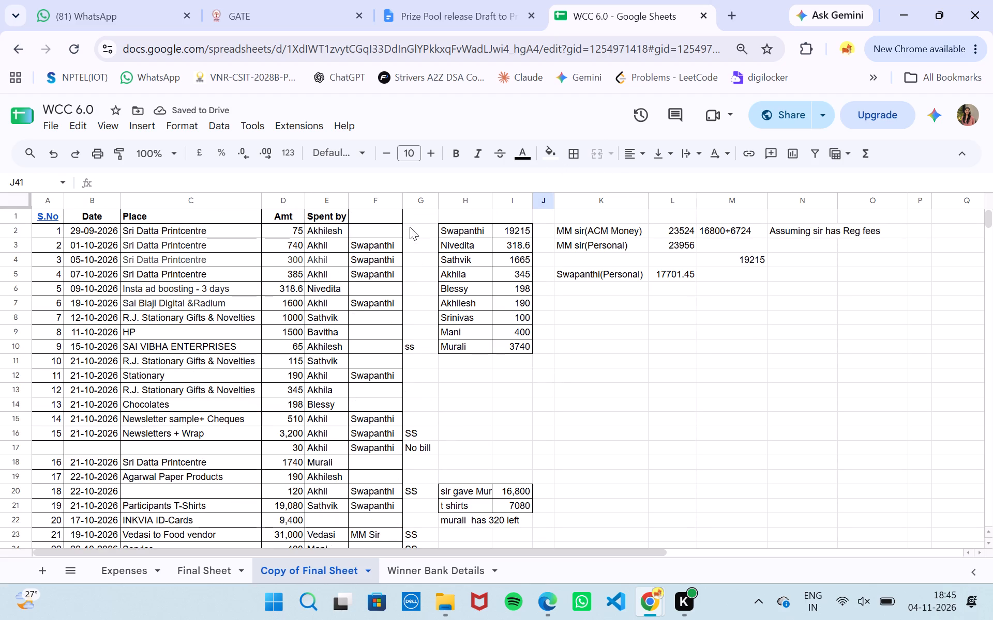
left_click_drag(405, 199, 442, 203)
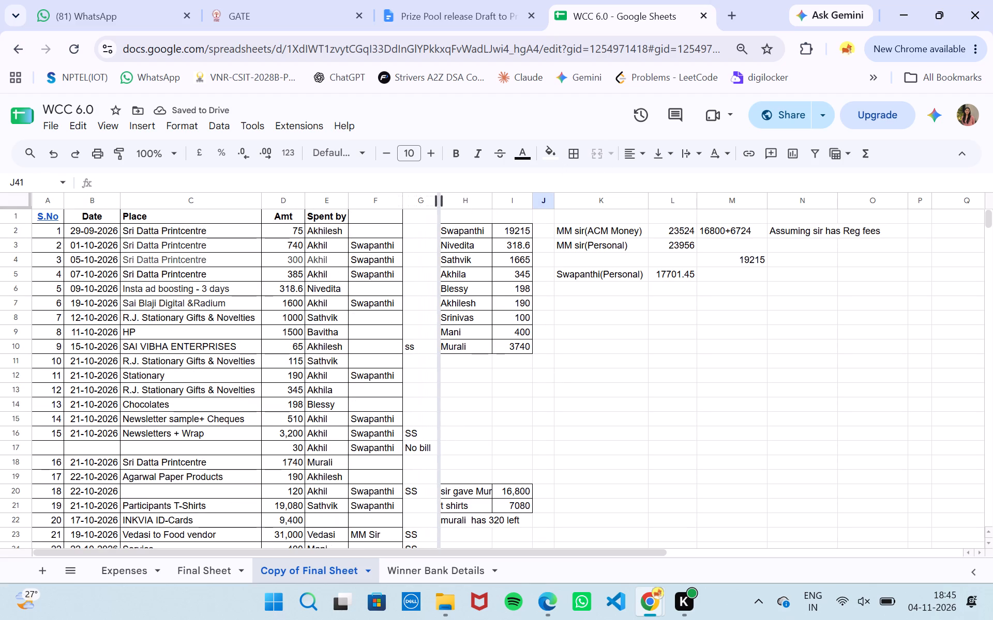
left_click_drag(442, 203, 471, 202)
left_click(596, 402)
scroll(596, 402, "down", 2)
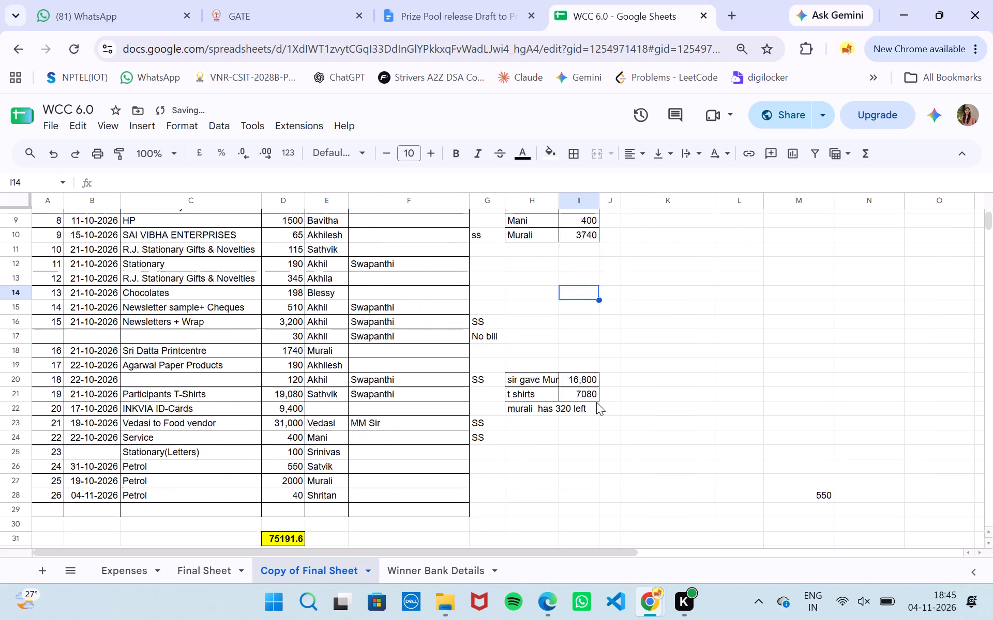
scroll(596, 402, "down", 6)
scroll(596, 402, "up", 1)
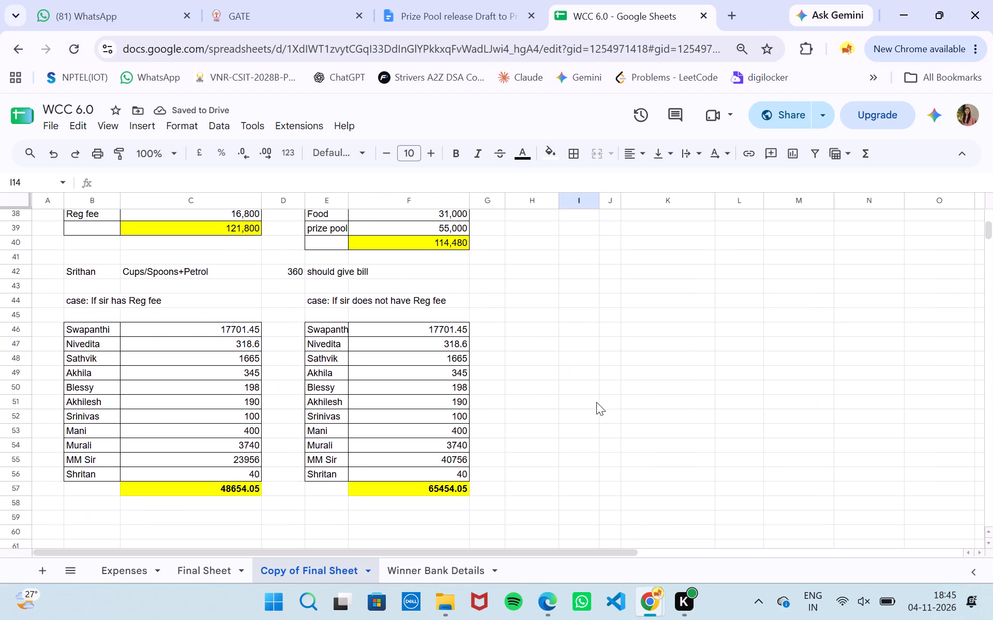
scroll(596, 402, "up", 1)
left_click_drag(469, 199, 453, 199)
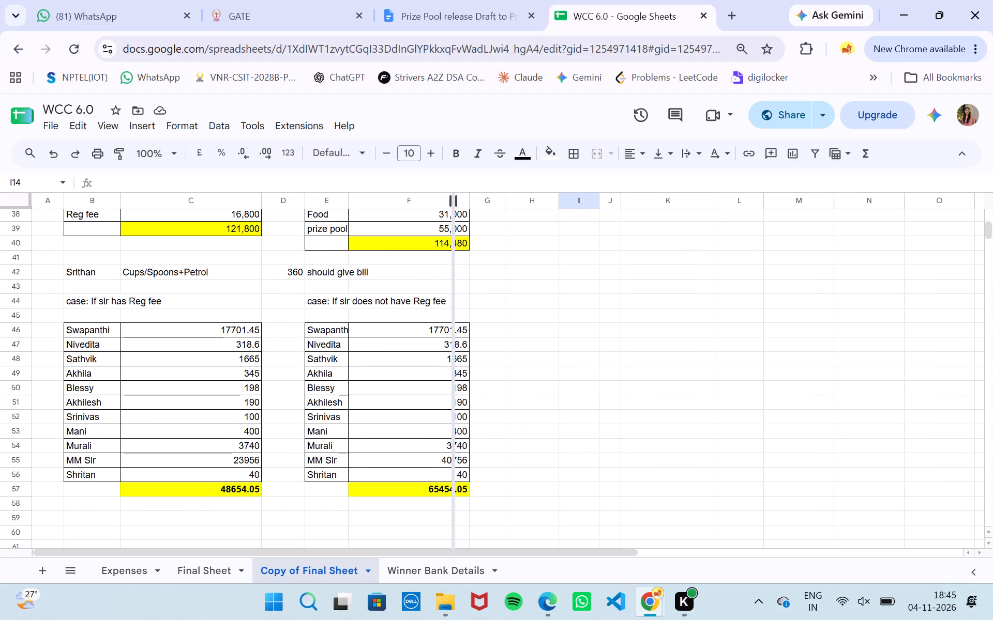
left_click_drag(453, 199, 450, 199)
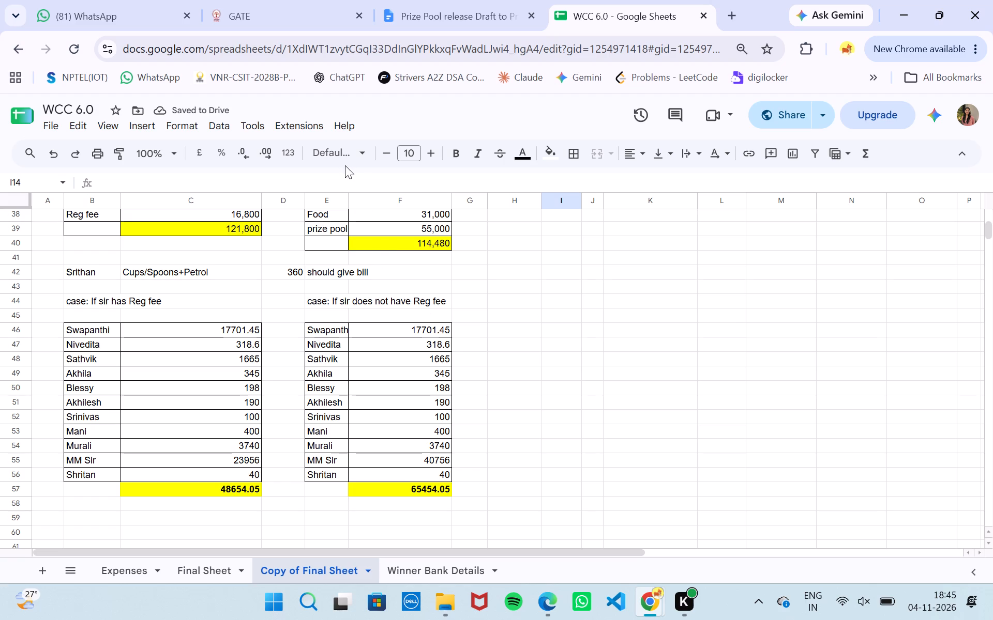
left_click_drag(349, 198, 356, 198)
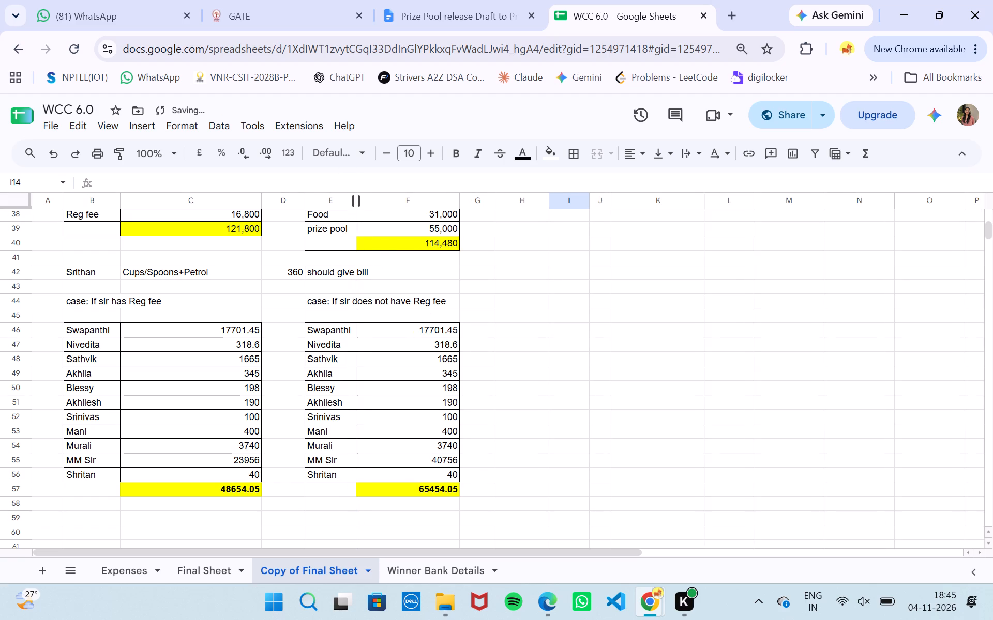
Delete the leftover formula =SUM(M24:M26)+D26 from M28.
scroll(541, 369, "up", 1)
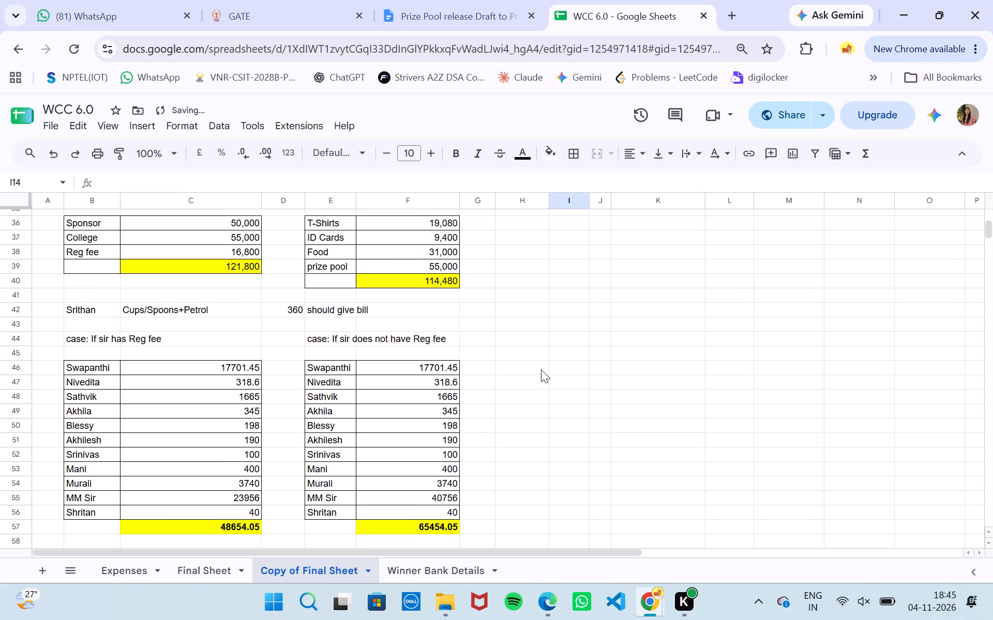
scroll(541, 369, "up", 3)
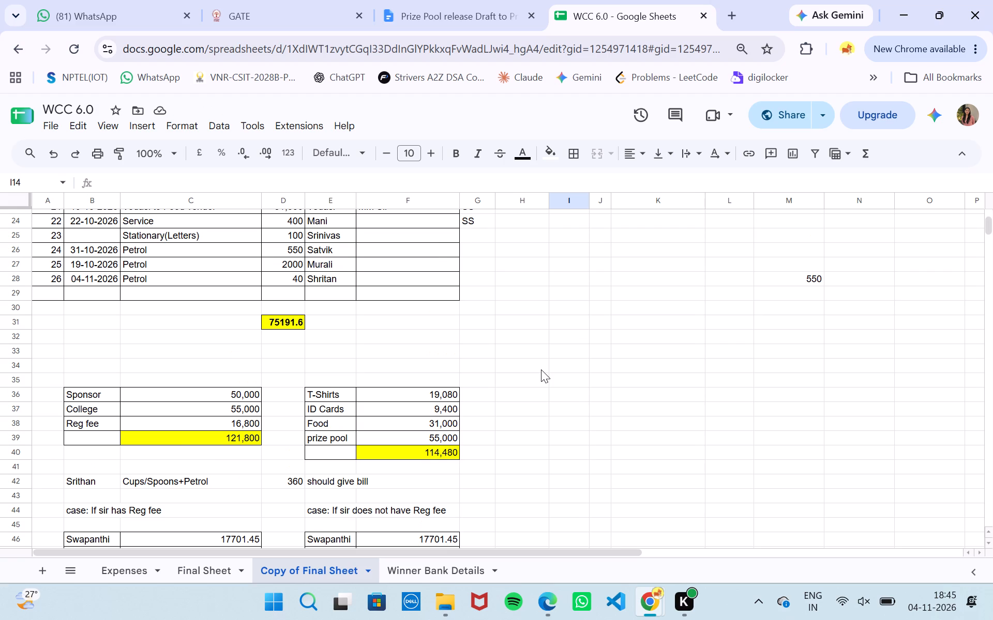
scroll(541, 369, "down", 1)
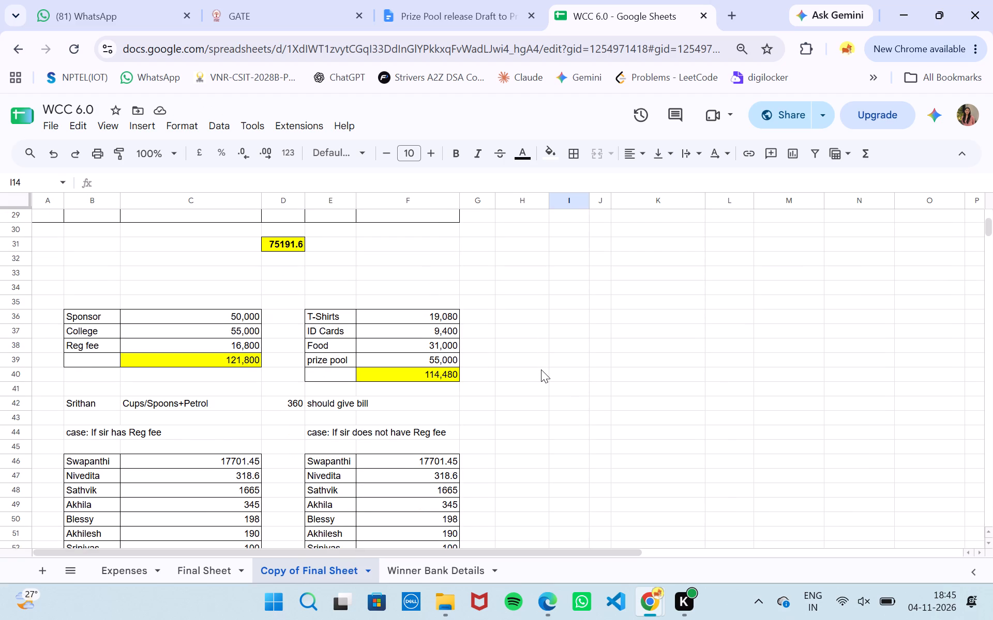
scroll(541, 369, "up", 4)
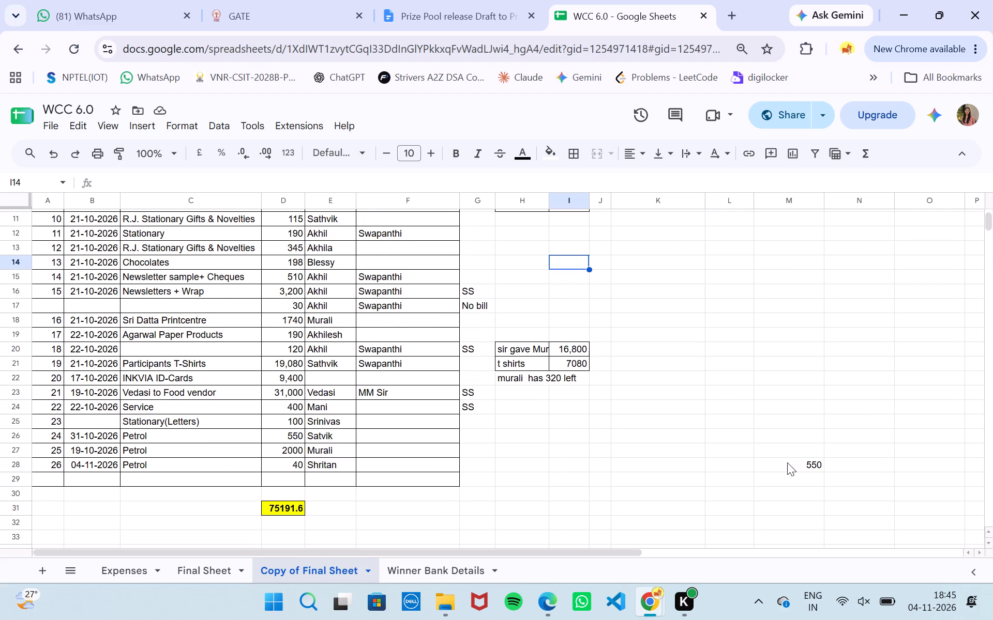
double_click(791, 467)
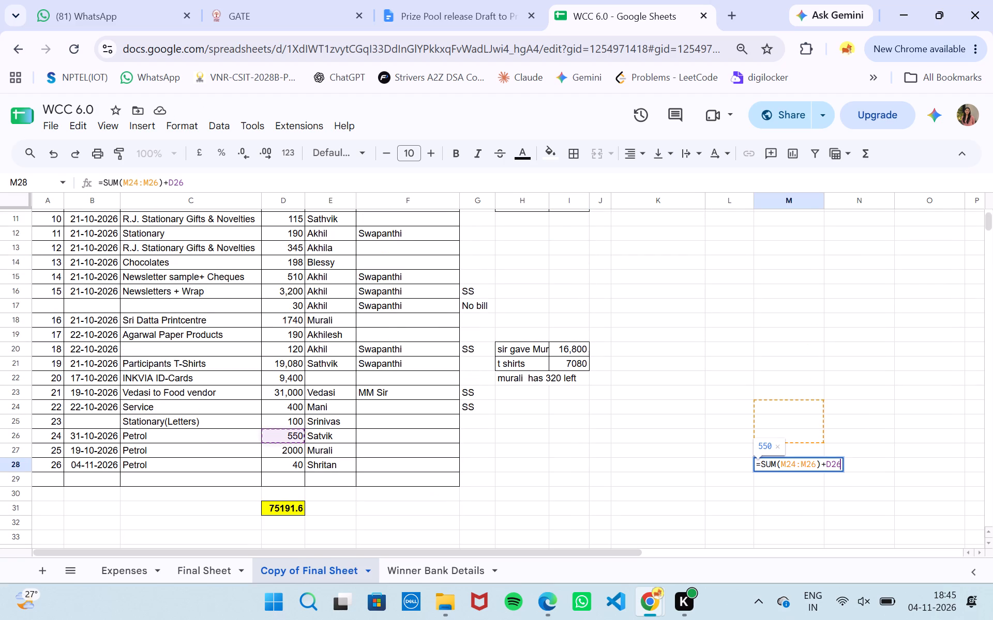
key("ctrl+a")
key("Delete")
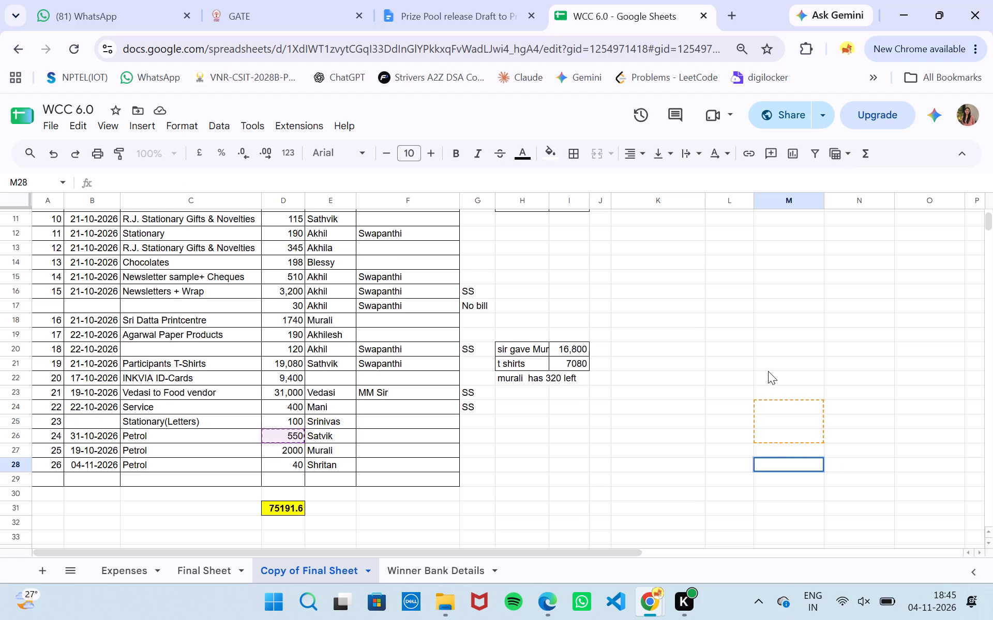
left_click(768, 371)
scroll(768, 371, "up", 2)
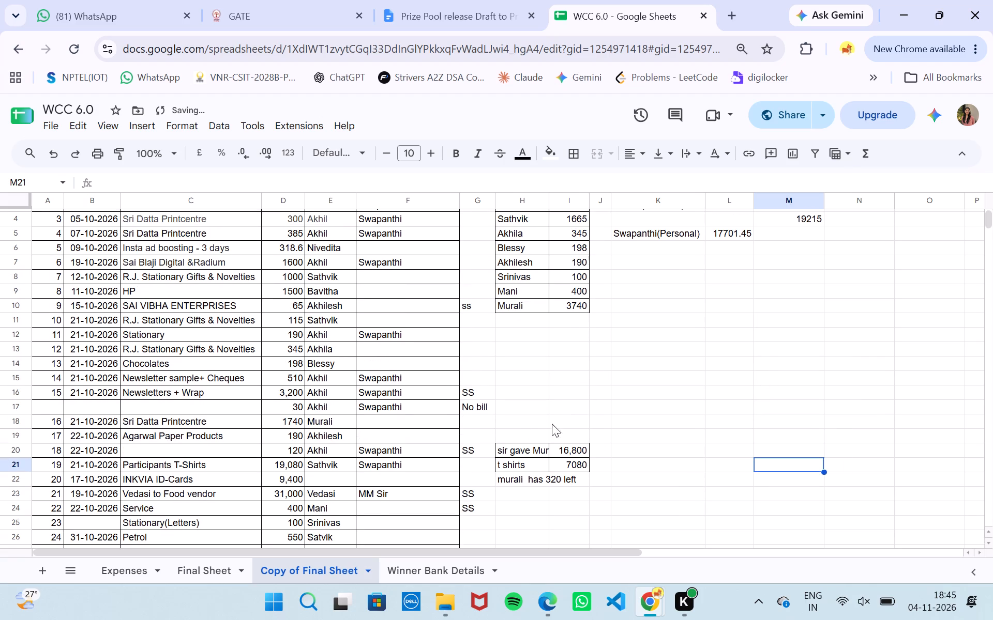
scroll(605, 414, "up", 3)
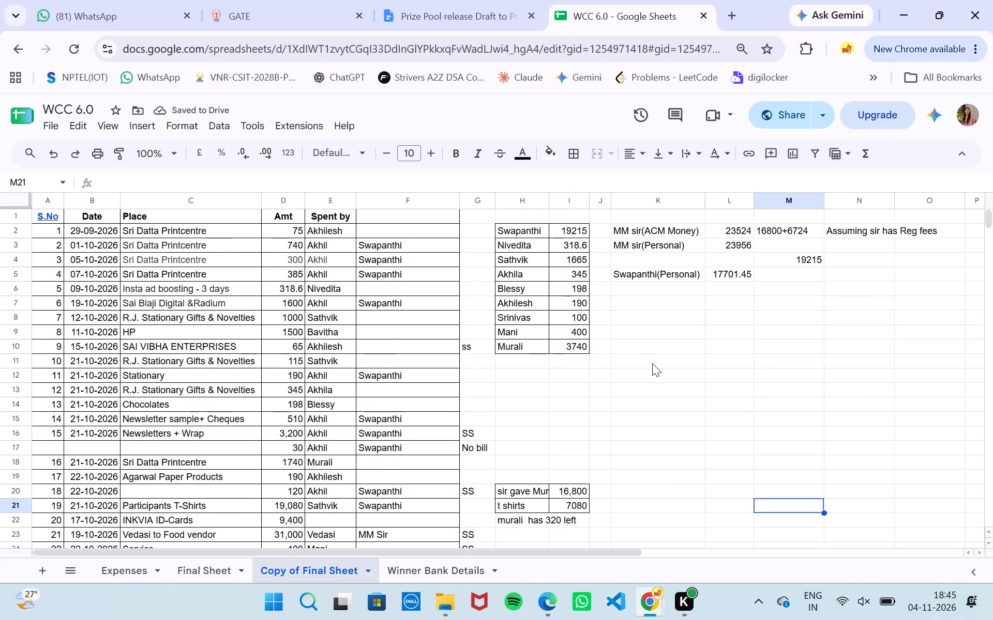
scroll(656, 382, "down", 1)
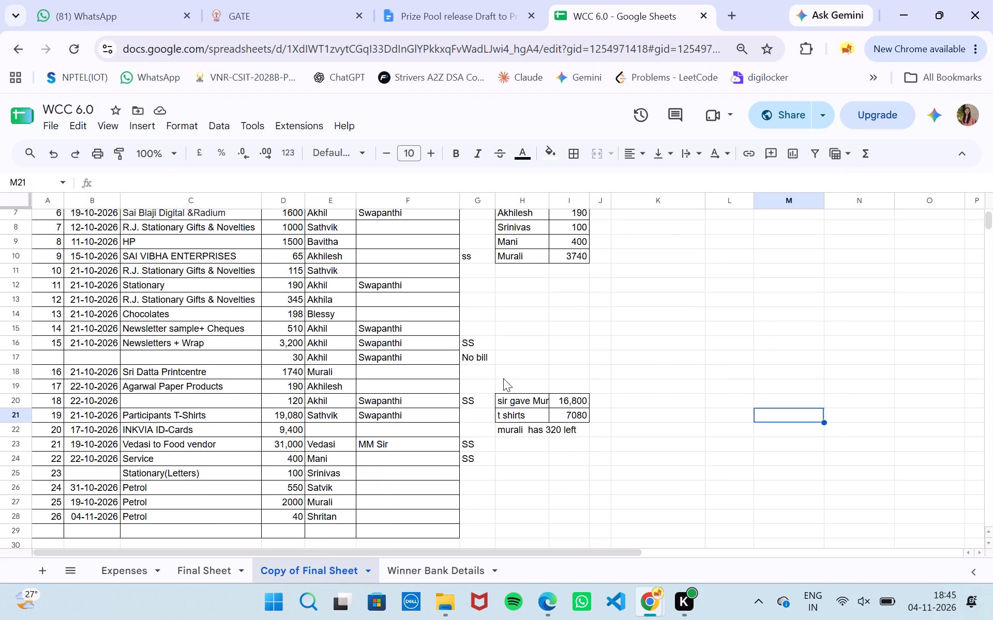
Copy the "sir gave Murali" and t shirts block in H19:I22 for placement beside the lower summary tables.
left_click_drag(501, 389, 572, 430)
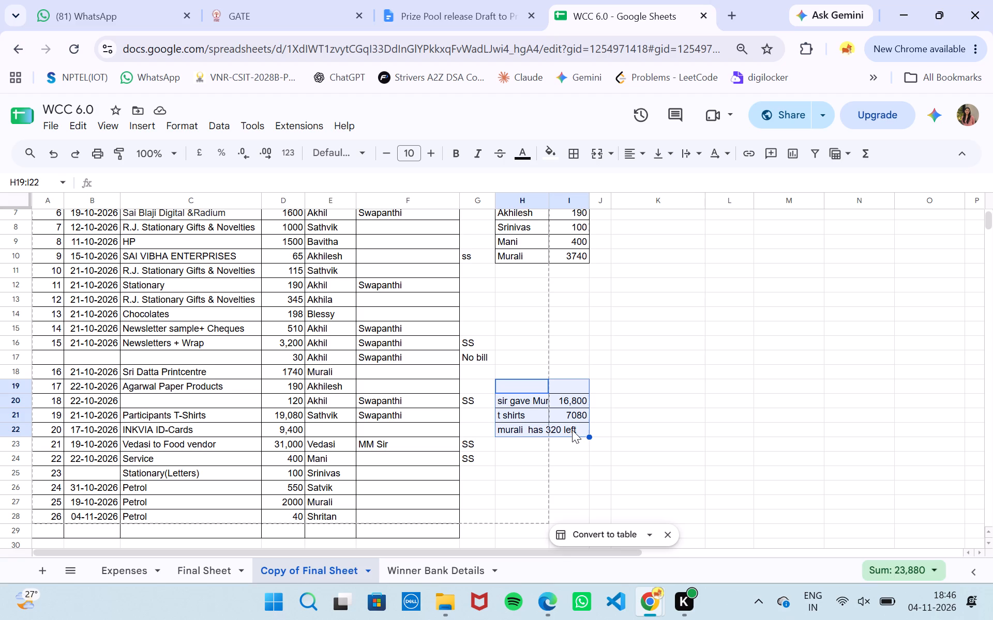
key("ctrl+c")
left_click(685, 485)
scroll(685, 485, "down", 2)
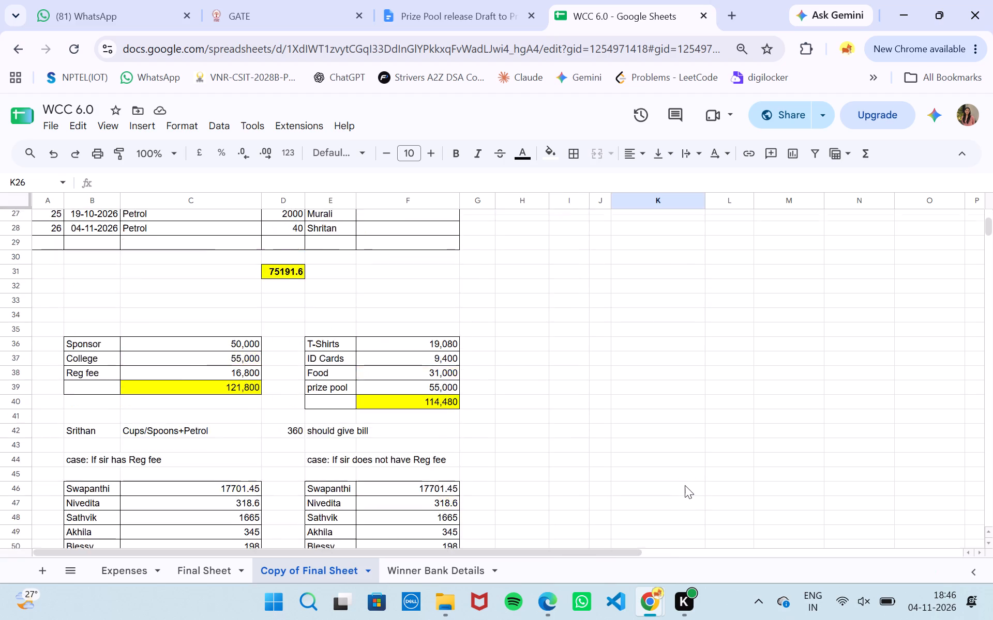
scroll(685, 485, "down", 3)
scroll(685, 485, "up", 1)
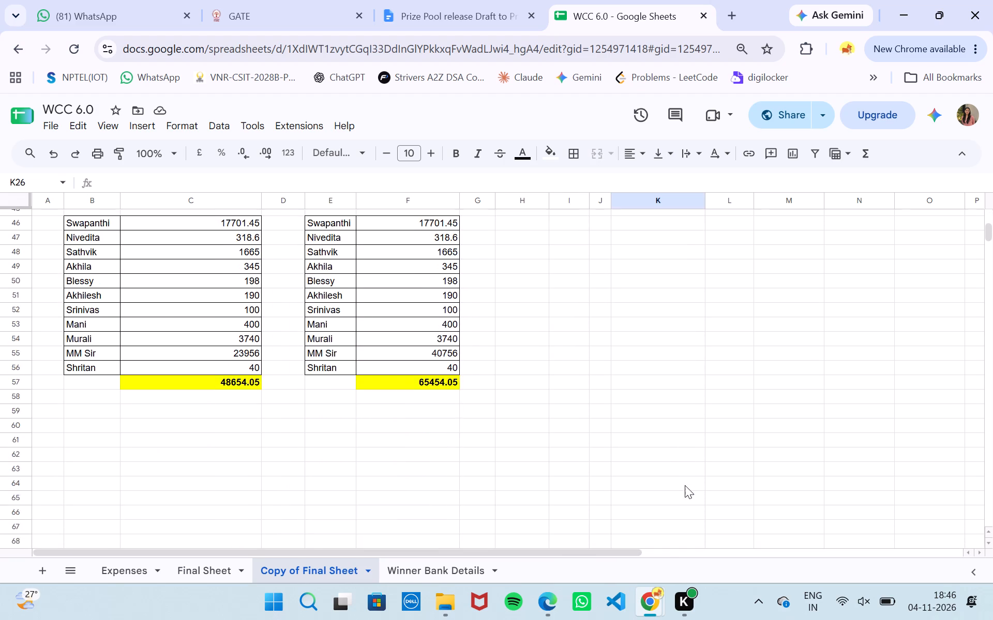
scroll(685, 485, "up", 2)
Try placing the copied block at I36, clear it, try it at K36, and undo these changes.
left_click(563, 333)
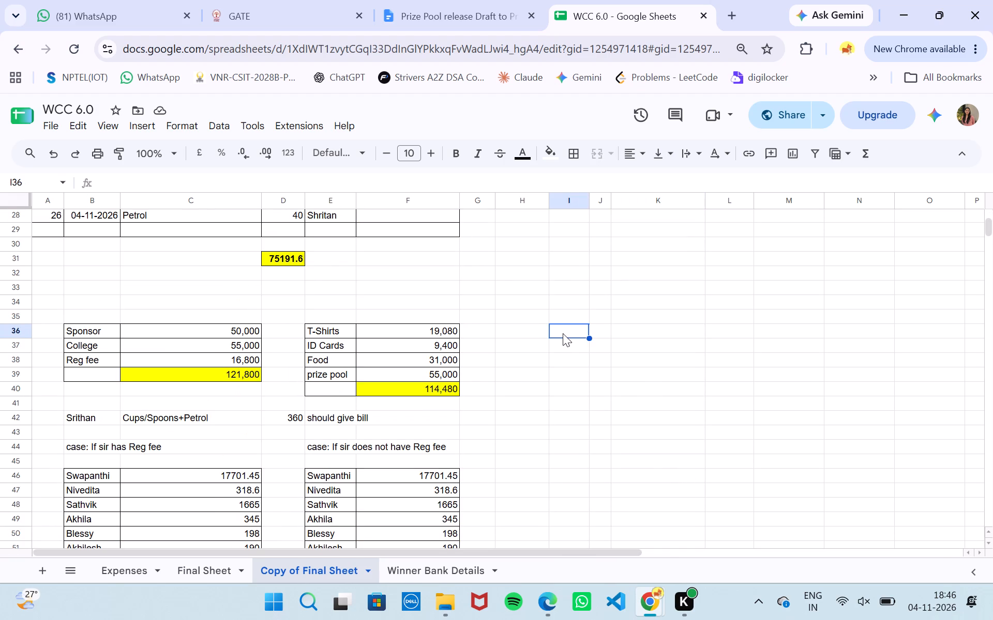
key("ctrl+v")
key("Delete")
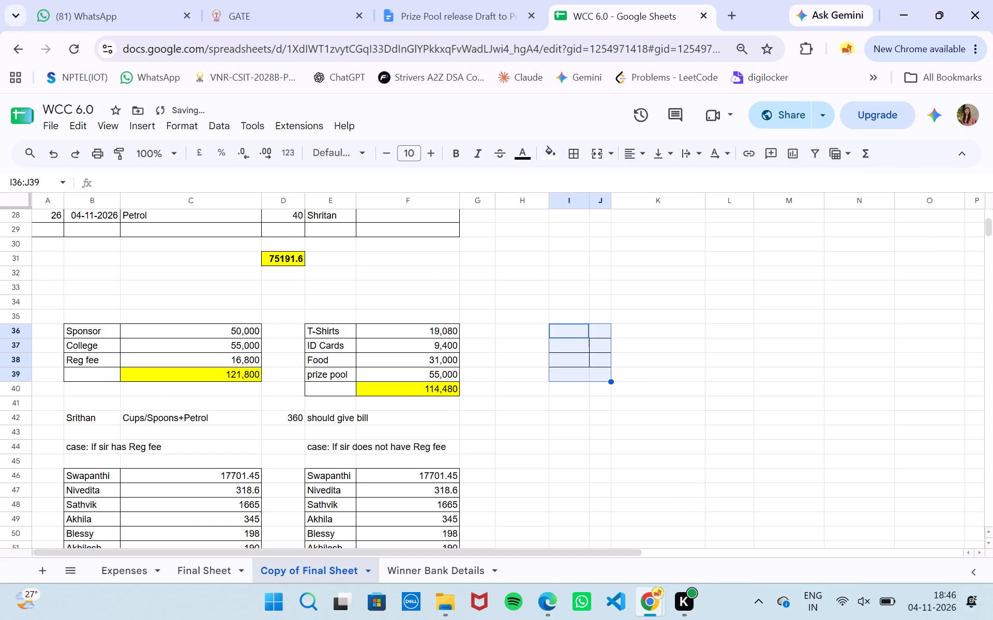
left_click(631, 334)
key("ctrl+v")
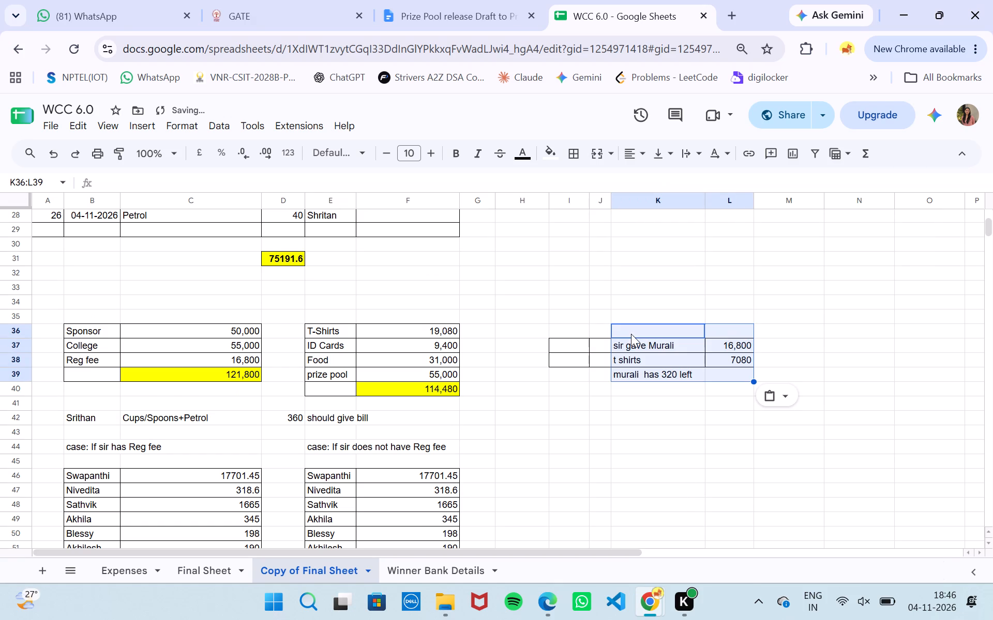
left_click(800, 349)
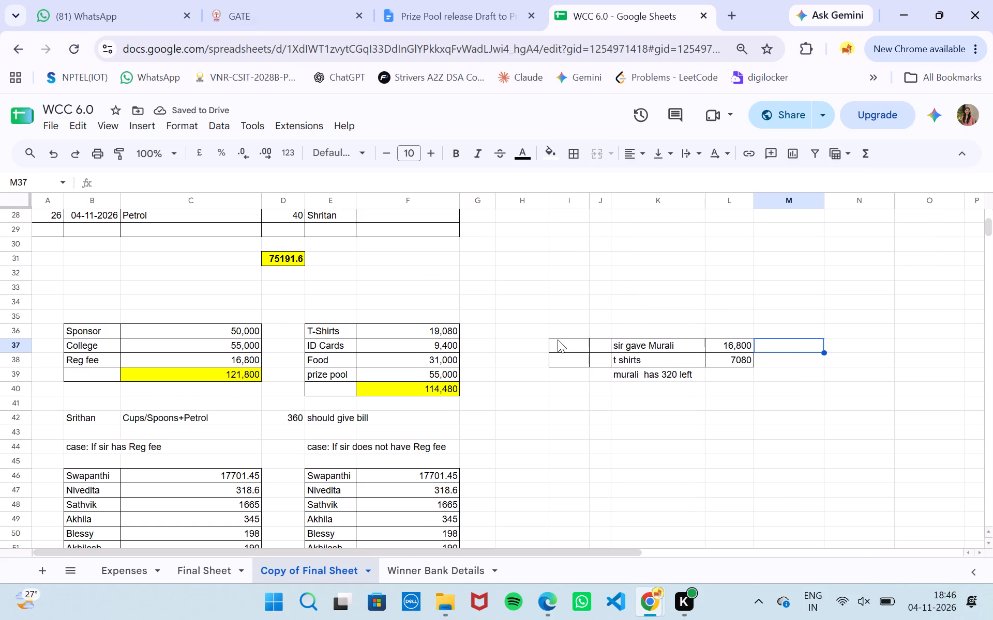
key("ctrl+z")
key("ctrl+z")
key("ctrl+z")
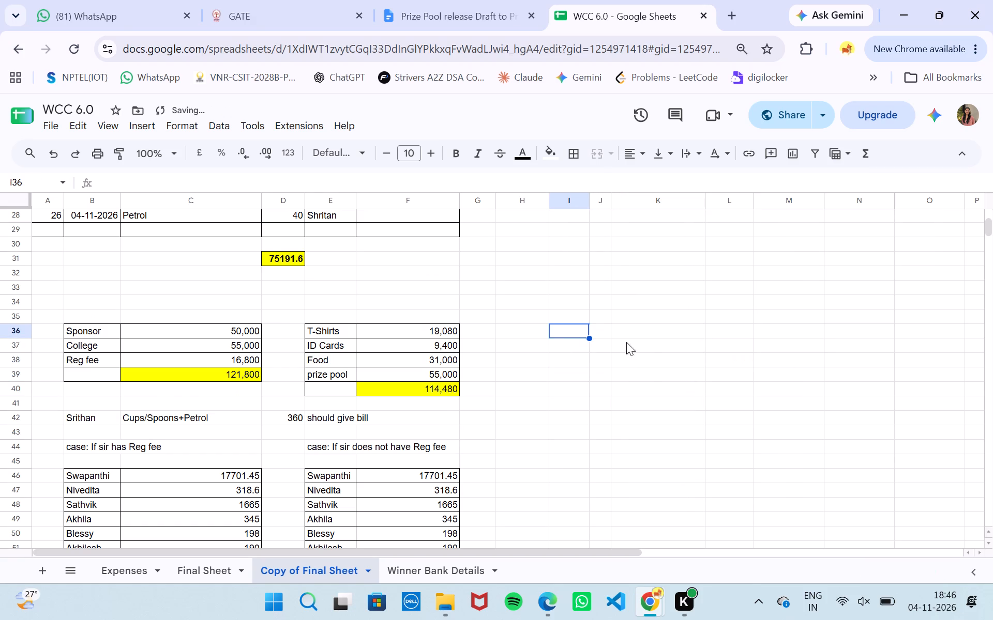
Paste the copied "sir gave Murali" block into K37:L40.
left_click(644, 345)
key("ctrl+v")
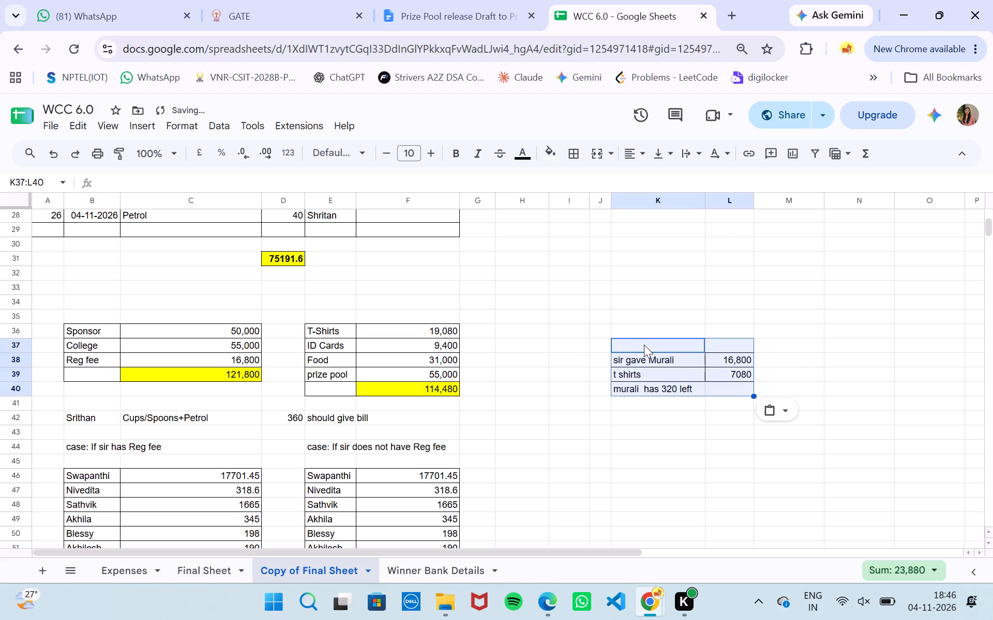
left_click(795, 354)
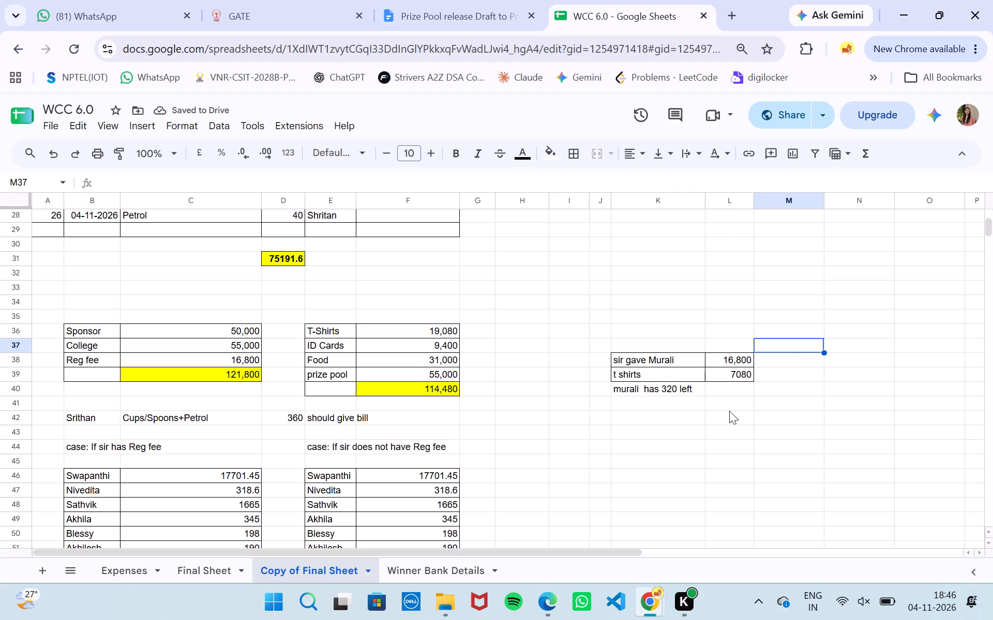
Clear the original "sir gave Murali" block from H19:I22 and remove its cell borders.
scroll(729, 411, "up", 7)
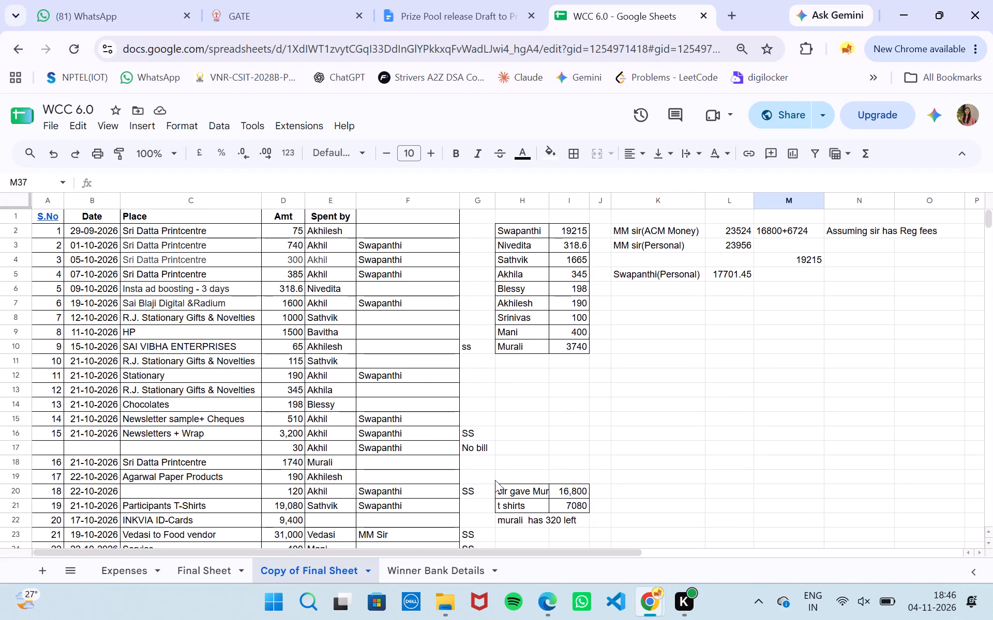
left_click_drag(501, 476, 570, 524)
key("Delete")
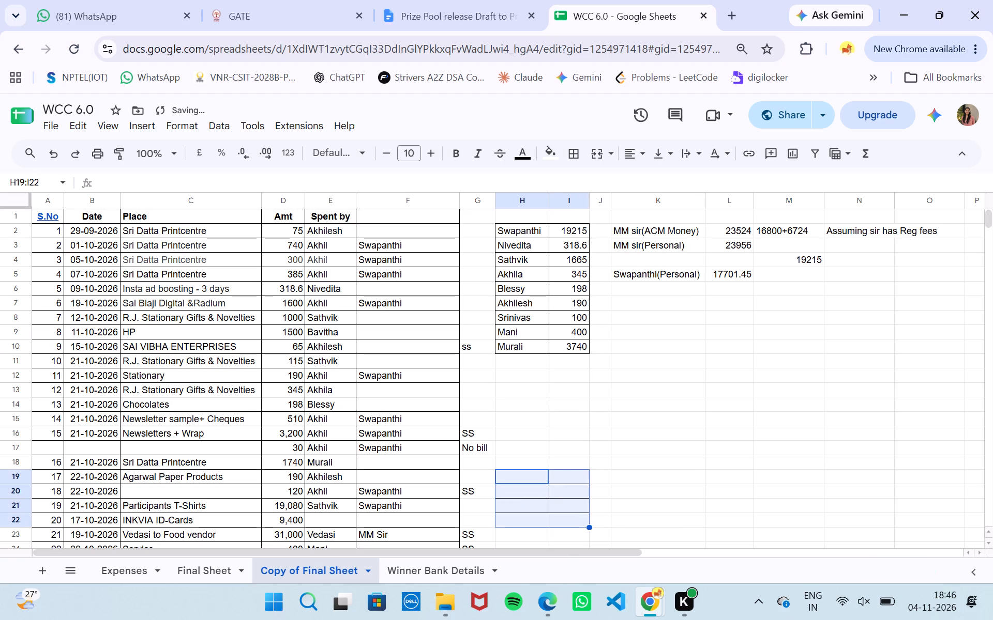
left_click(571, 150)
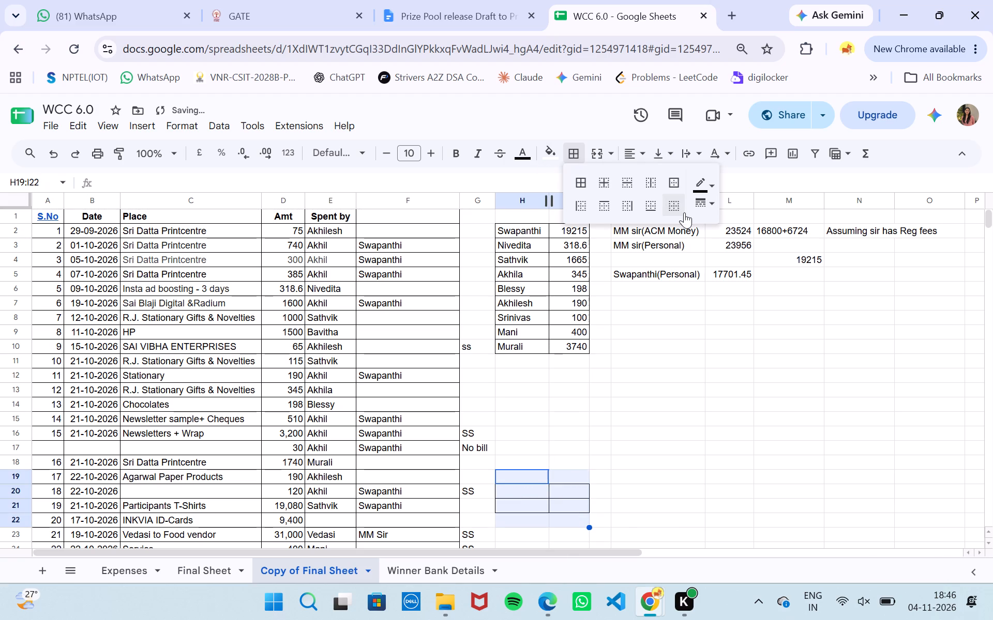
left_click(676, 207)
left_click(686, 416)
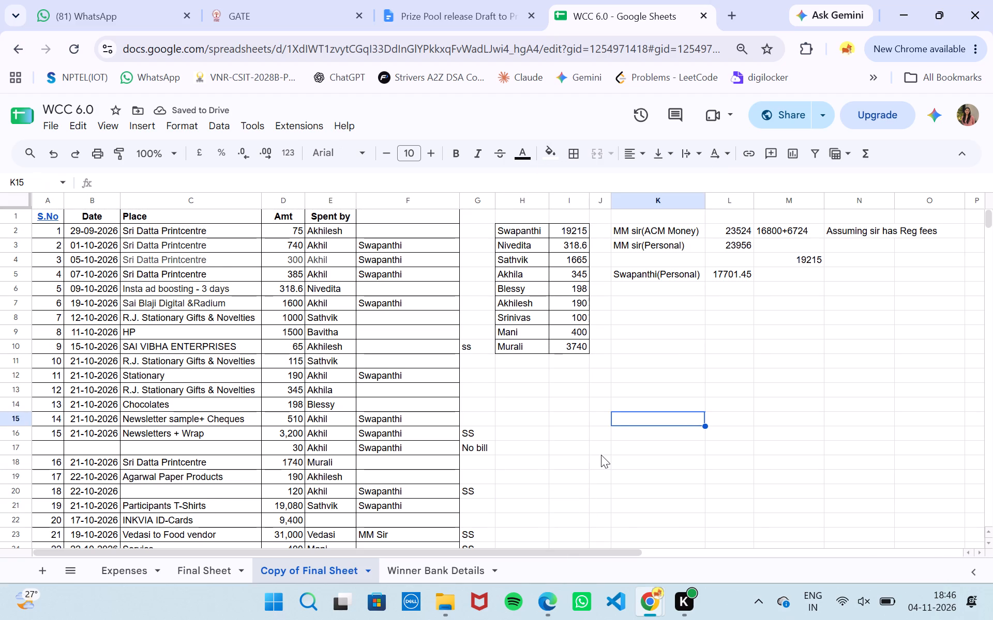
Review the expense list against the per-person amounts in the side table and the lower tables.
scroll(601, 455, "down", 2)
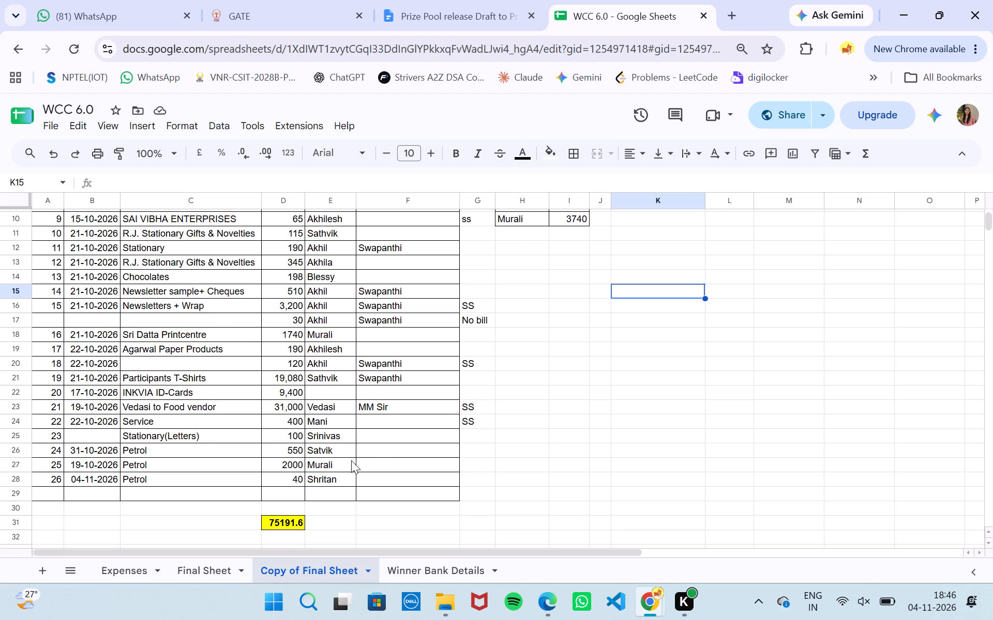
scroll(534, 422, "down", 2)
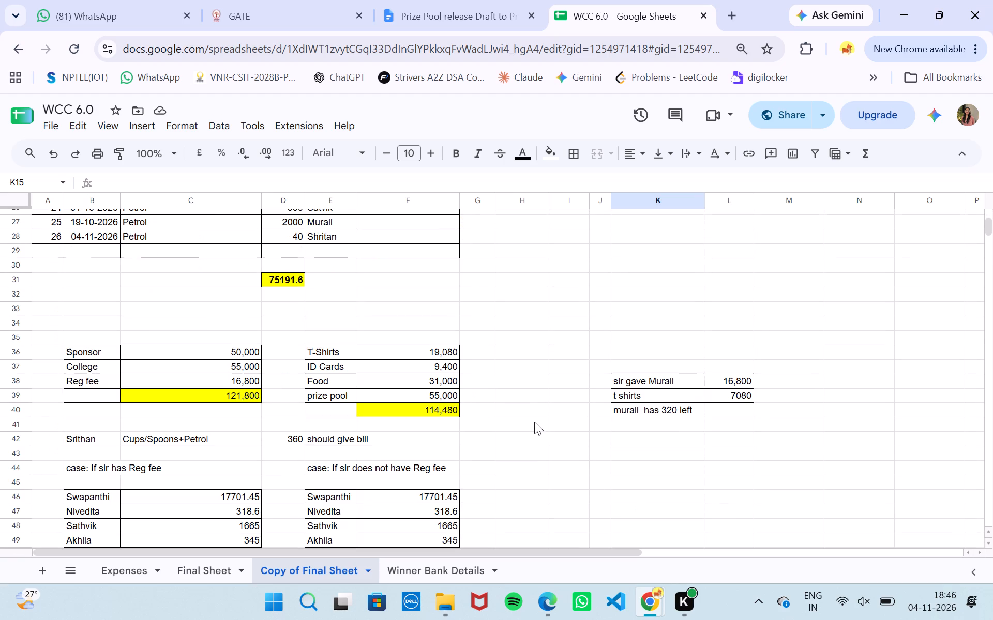
scroll(534, 422, "down", 1)
scroll(534, 422, "up", 7)
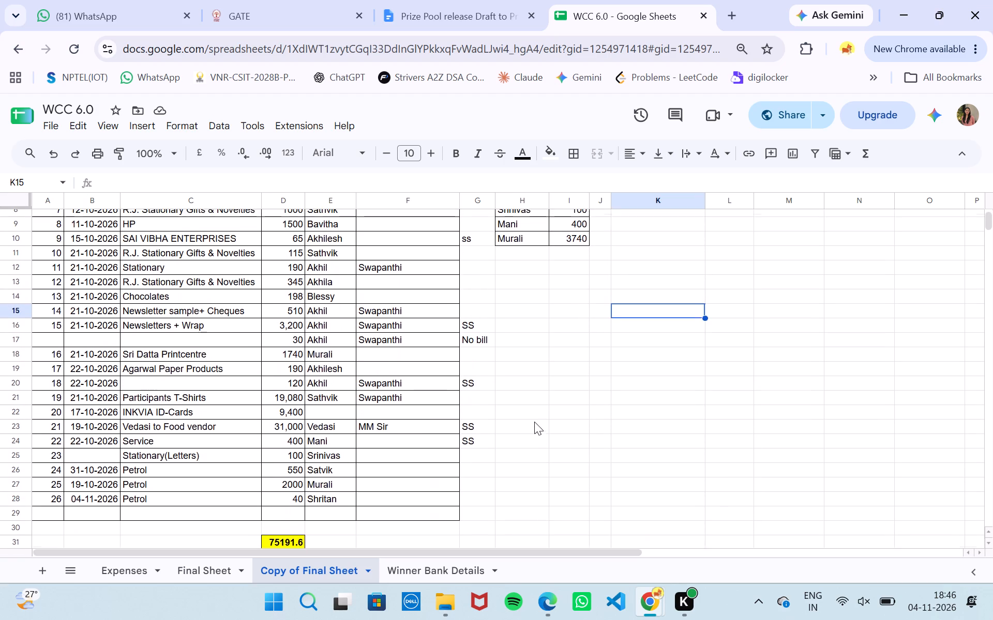
scroll(534, 422, "up", 5)
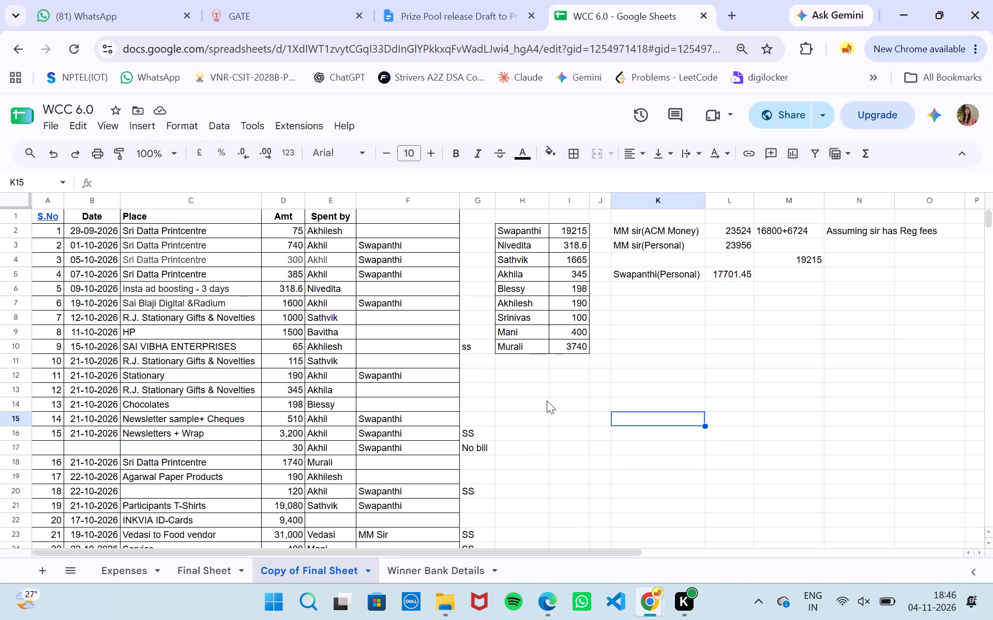
scroll(567, 379, "up", 2)
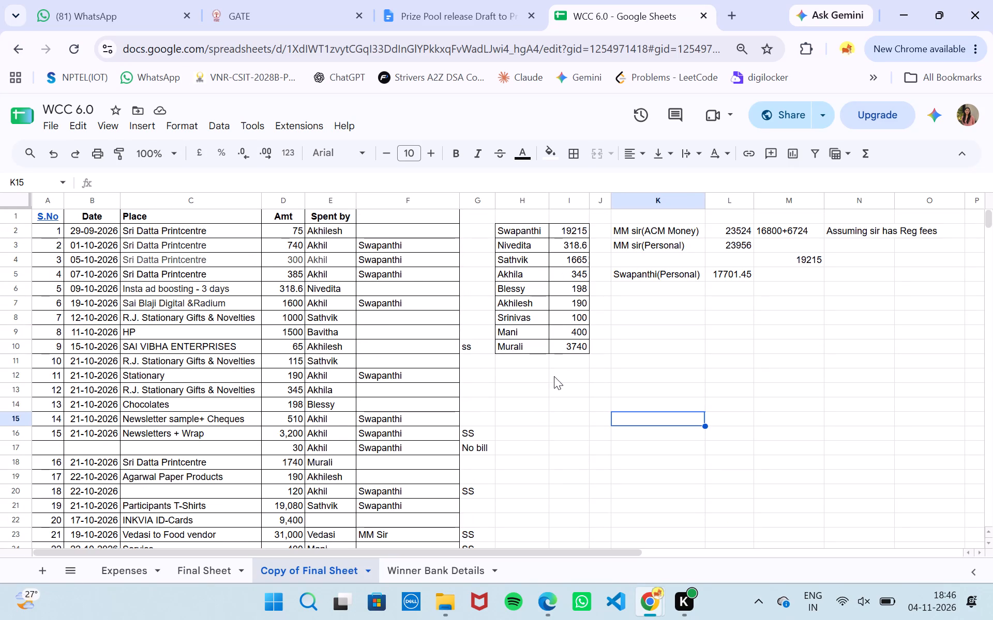
scroll(554, 376, "down", 3)
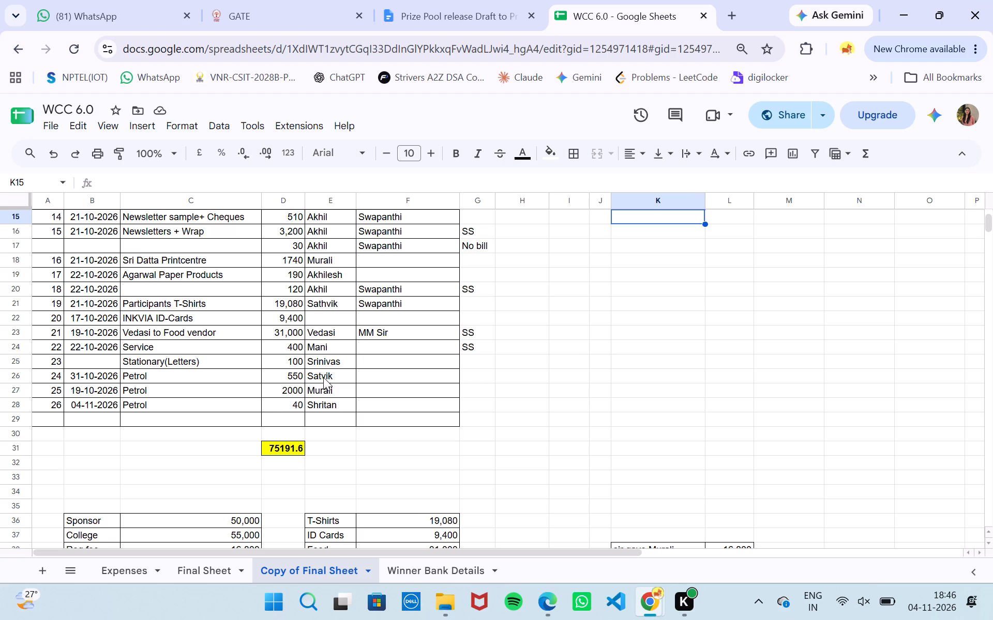
scroll(573, 323, "up", 5)
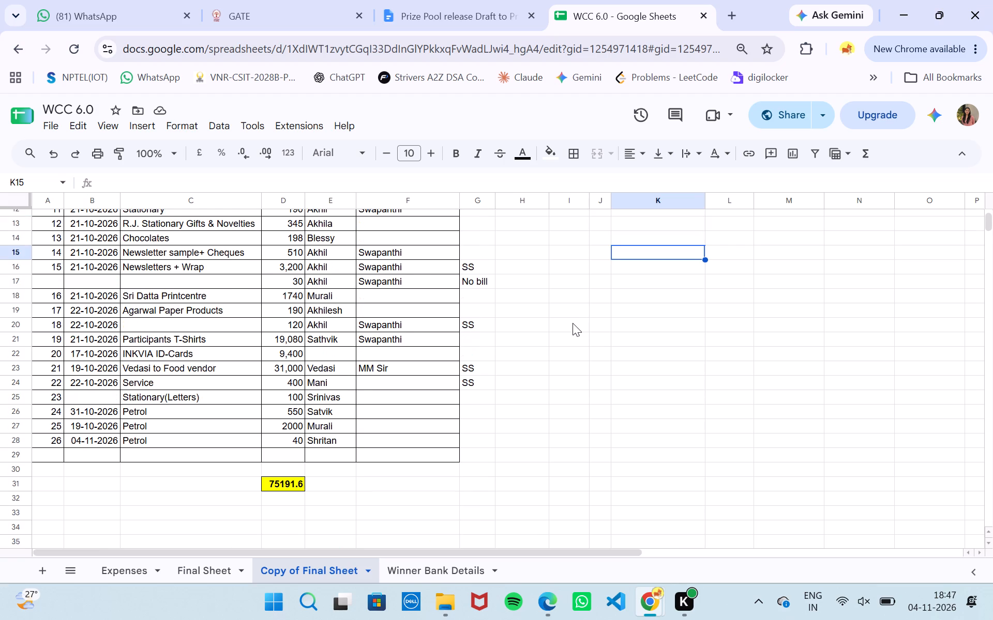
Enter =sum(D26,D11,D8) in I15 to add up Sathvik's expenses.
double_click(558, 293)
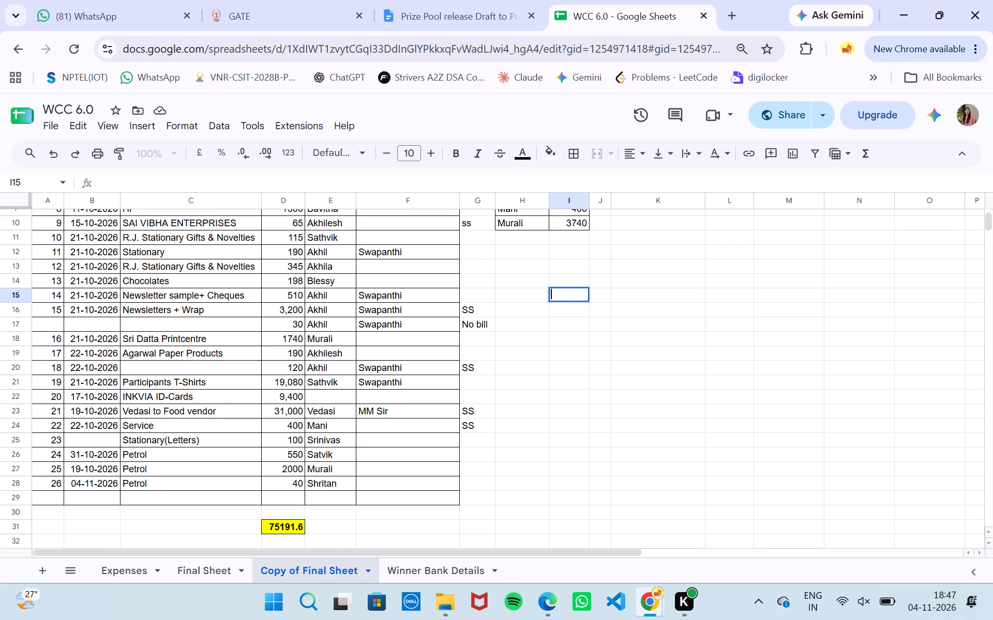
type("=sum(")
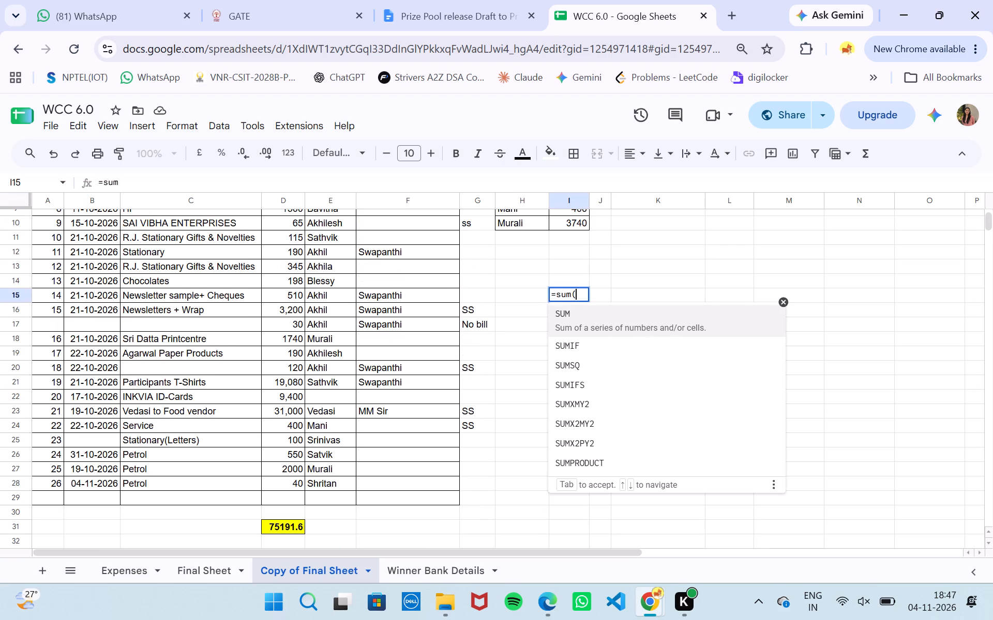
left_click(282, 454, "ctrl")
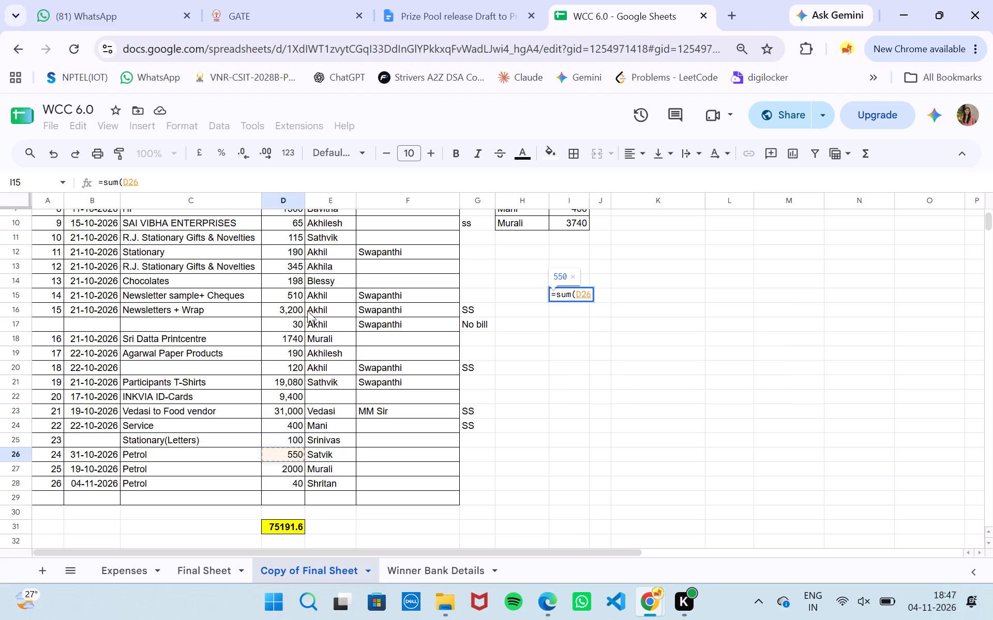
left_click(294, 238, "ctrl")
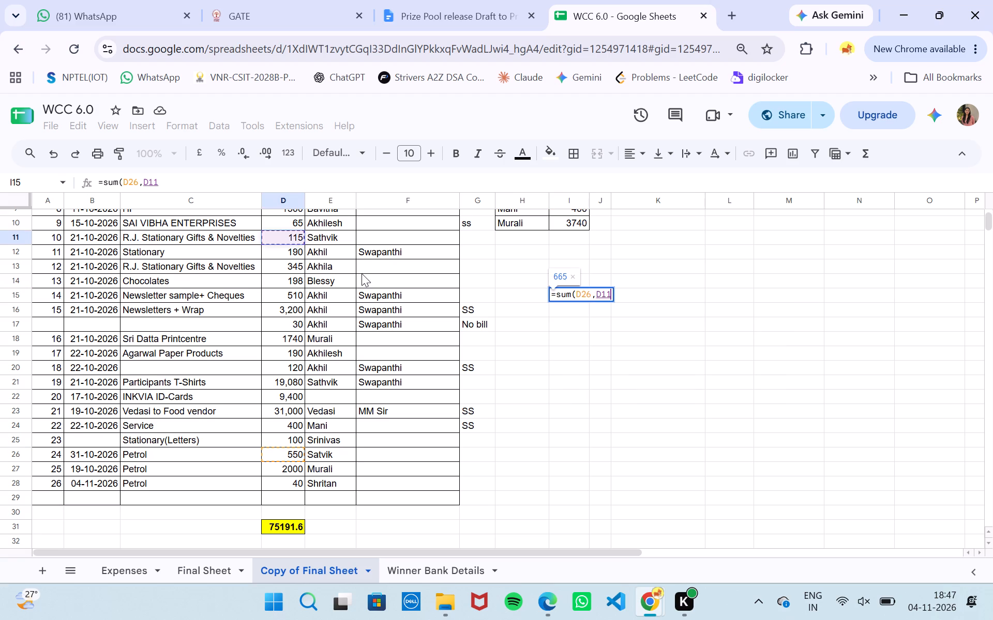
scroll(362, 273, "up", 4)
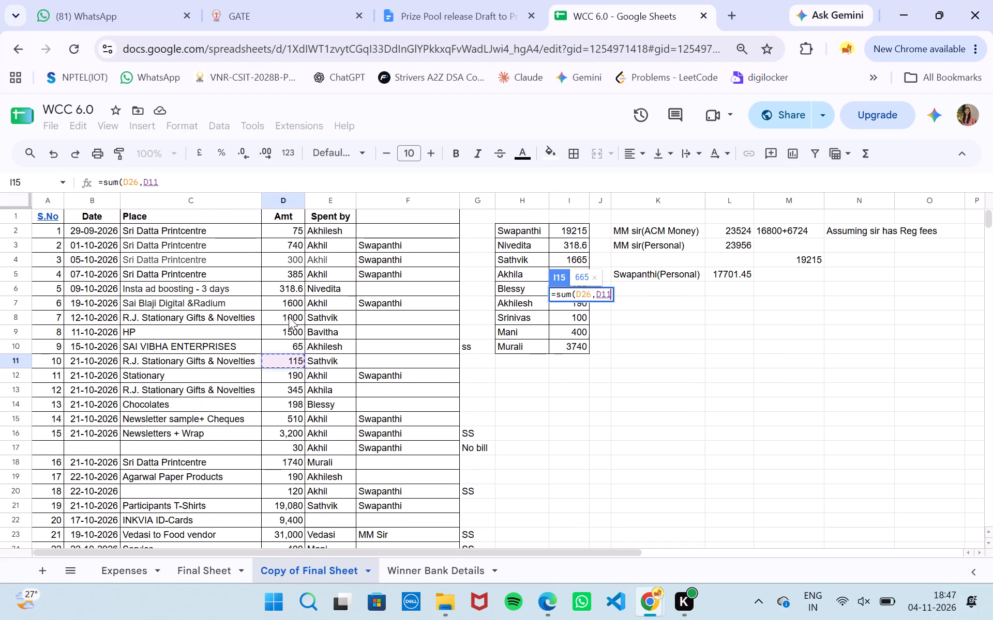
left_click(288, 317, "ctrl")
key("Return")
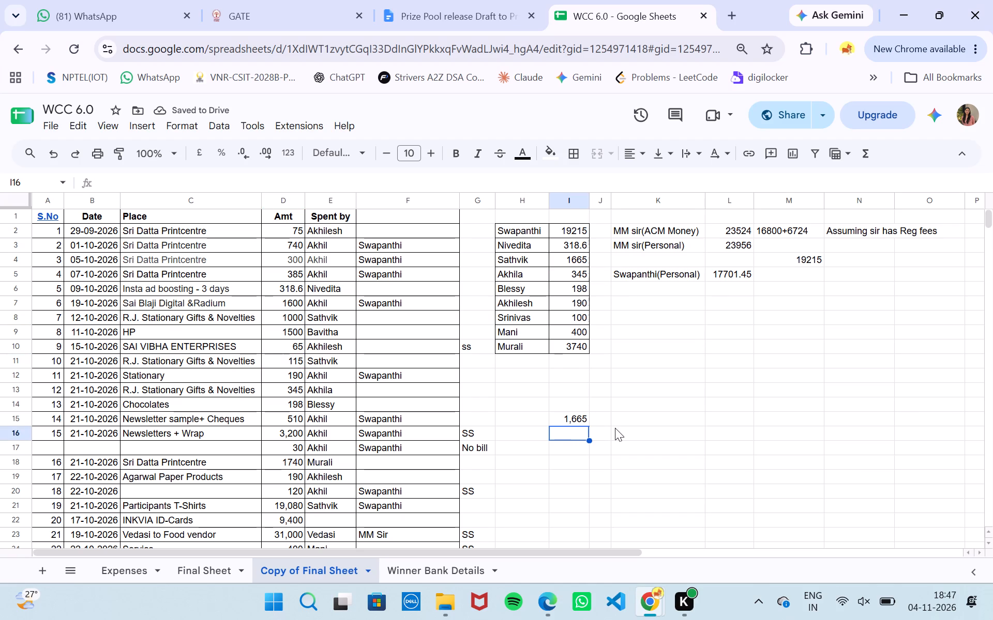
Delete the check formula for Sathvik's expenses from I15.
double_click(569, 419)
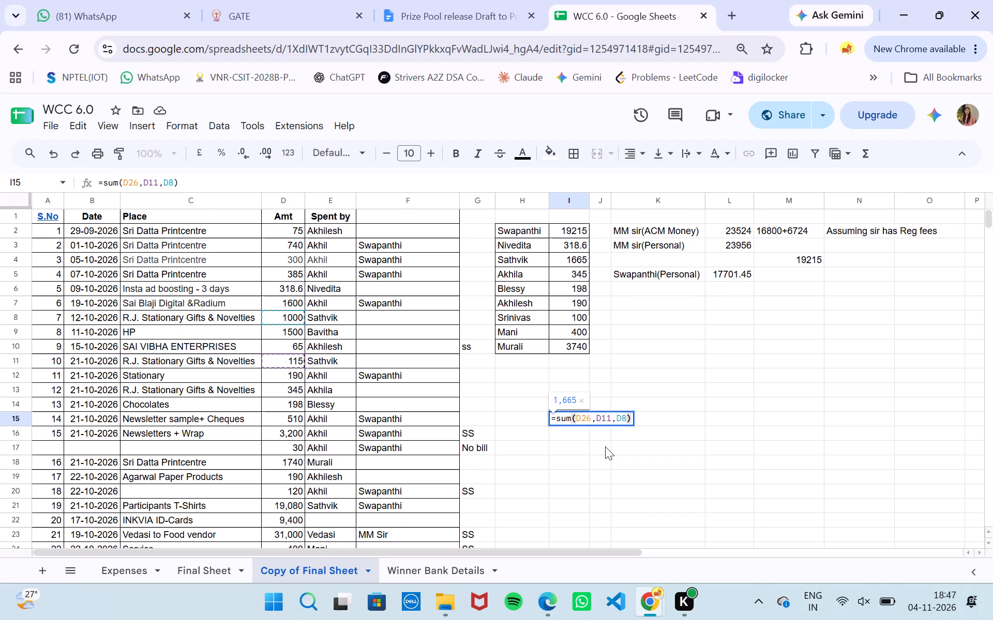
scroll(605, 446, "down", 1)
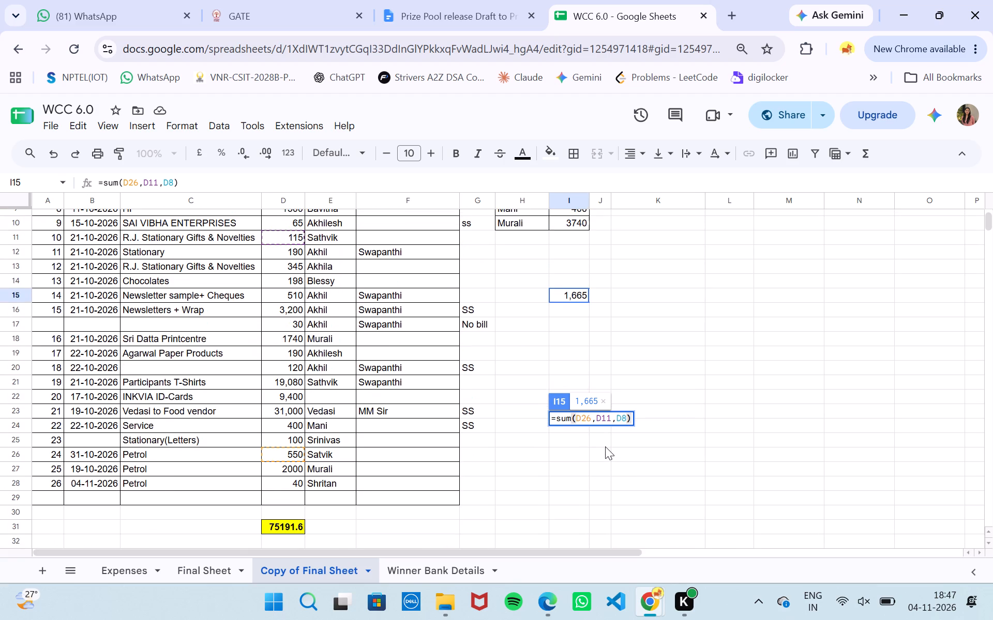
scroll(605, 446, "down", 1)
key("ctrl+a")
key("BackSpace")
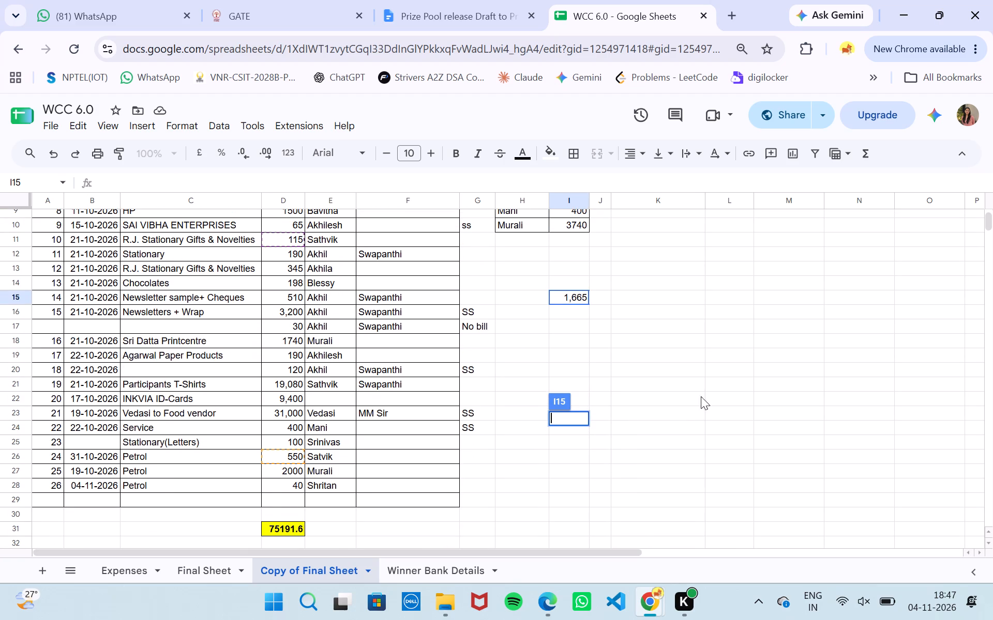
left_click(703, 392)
Add Shritan with the amount 40 in H11:I11, below Murali in the per-person table.
scroll(703, 392, "up", 6)
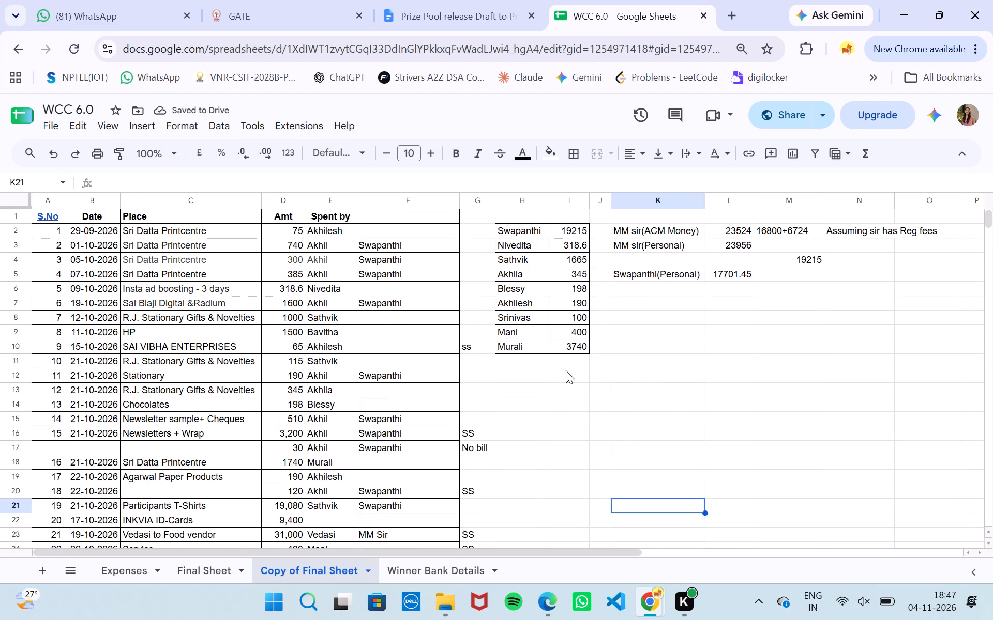
double_click(516, 361)
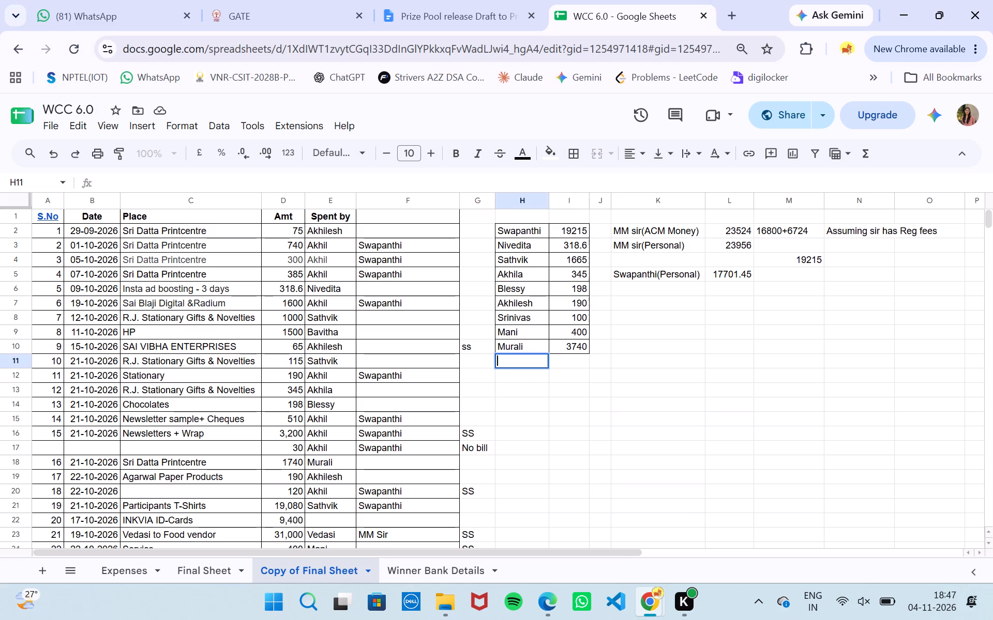
type("hritan")
double_click(571, 359)
type("40")
left_click(610, 364)
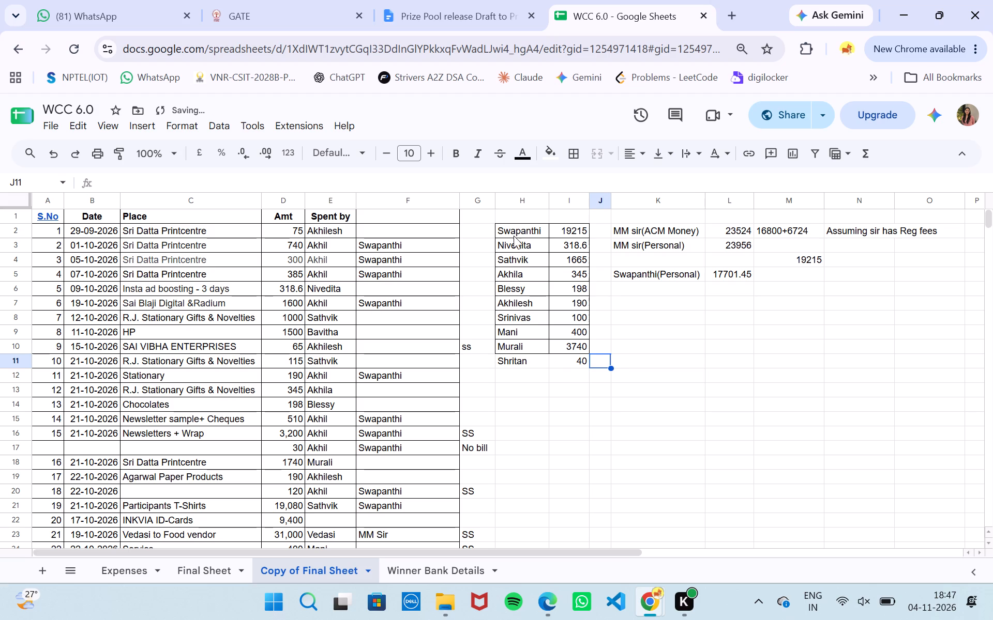
Apply all borders to the per-person table in H2:I11, including Shritan's row.
left_click_drag(514, 228, 559, 357)
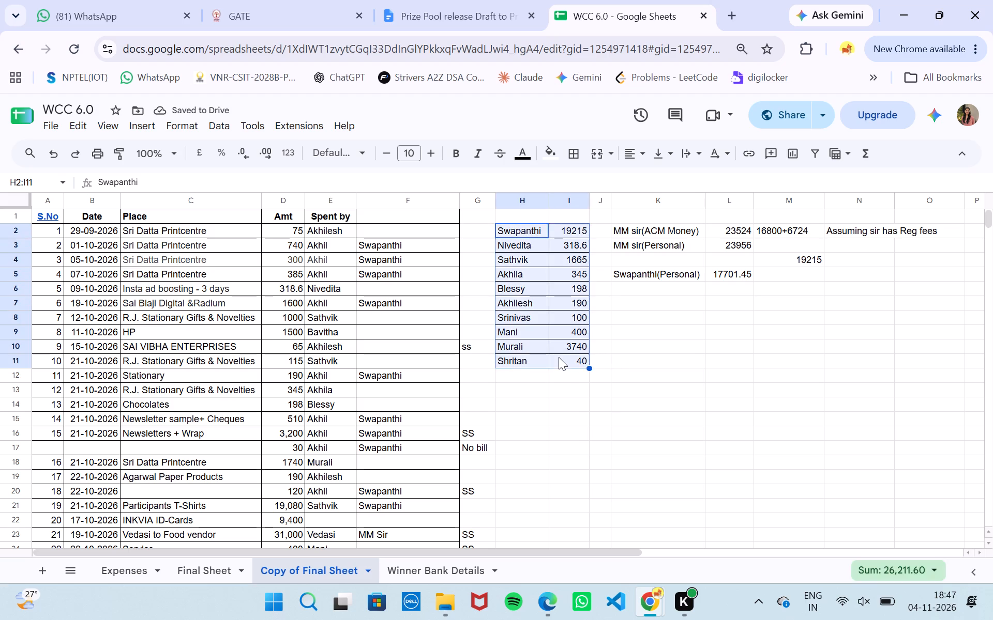
left_click(571, 154)
left_click(577, 180)
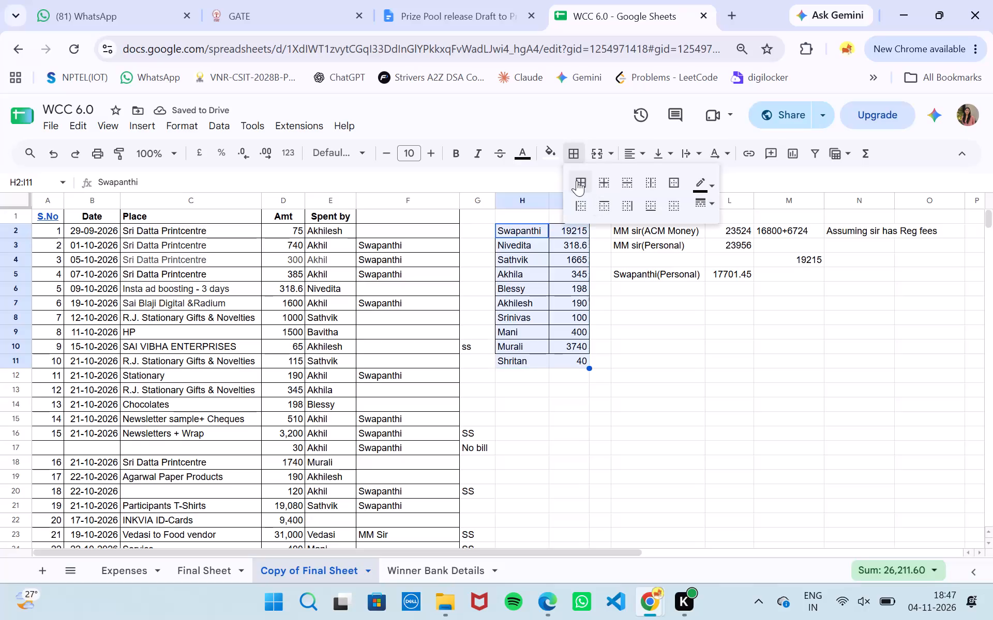
left_click(667, 414)
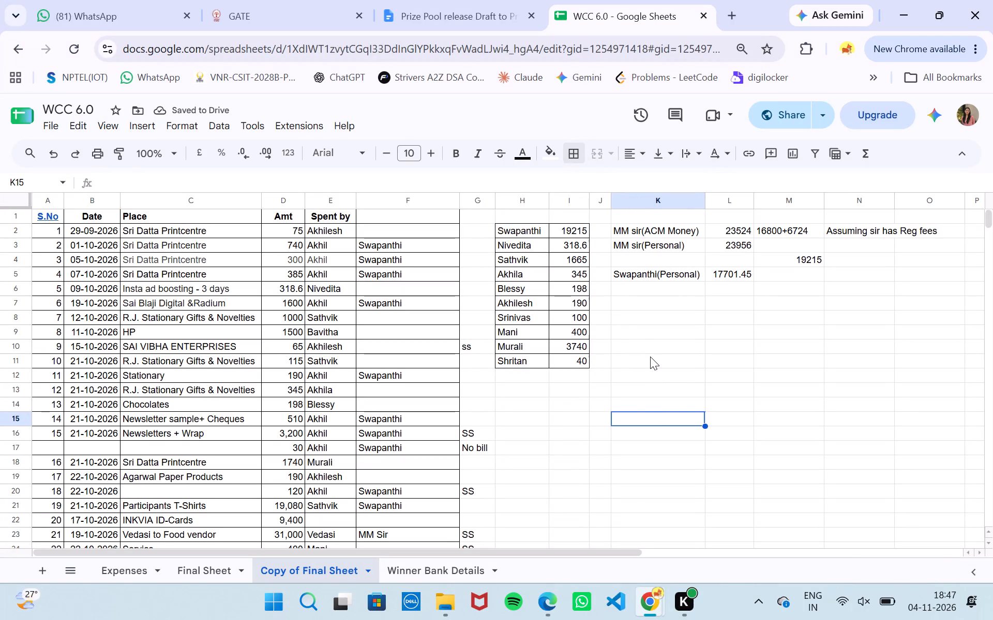
Move the per-person table from H1:I11 to H36:I46 beside the lower tables, clearing the old contents and borders.
scroll(650, 357, "down", 4)
scroll(650, 357, "up", 2)
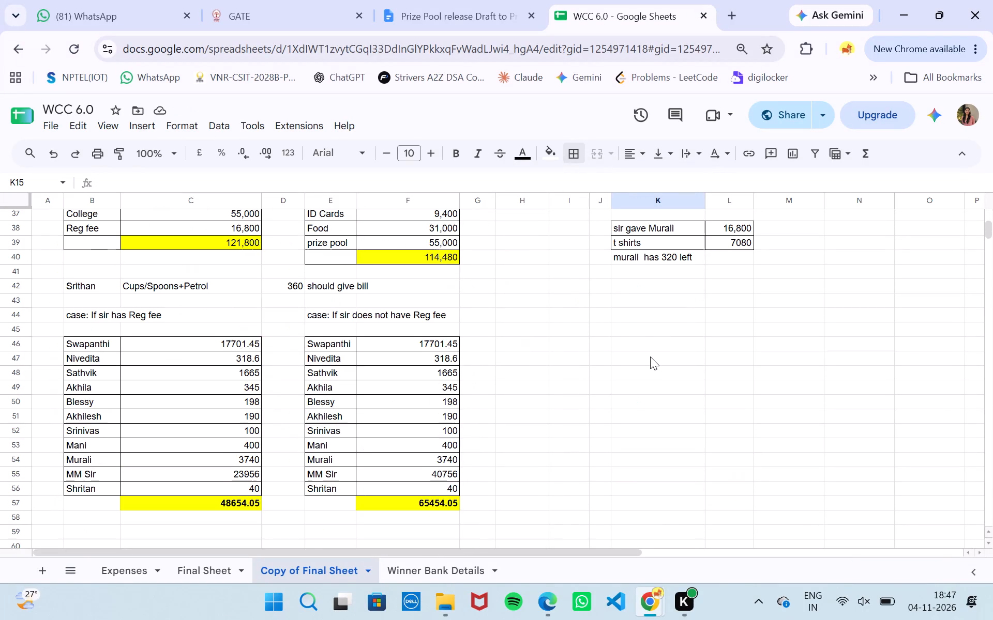
scroll(650, 357, "up", 3)
left_click_drag(491, 213, 529, 226)
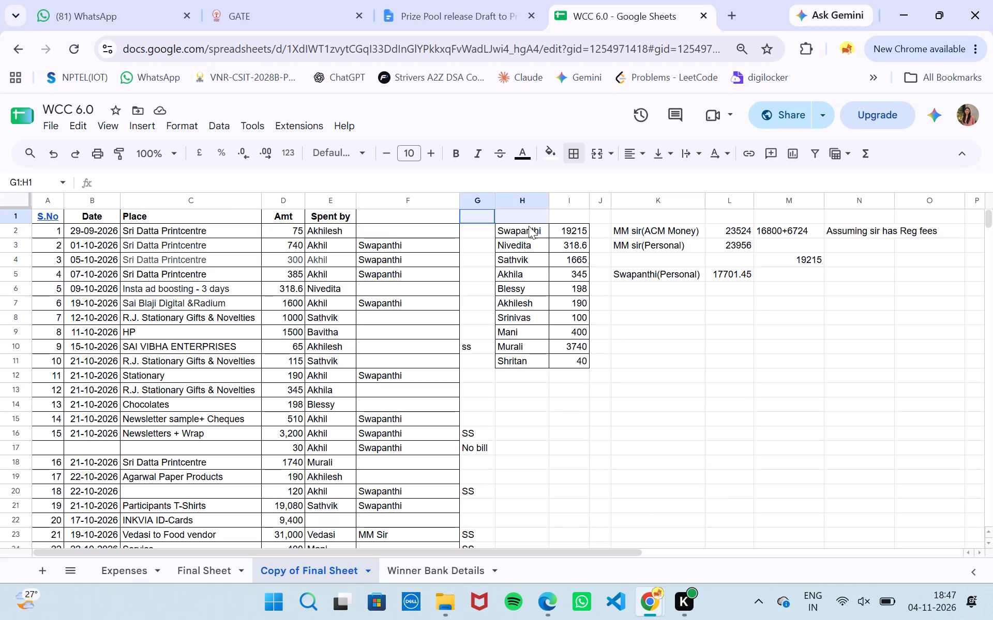
left_click_drag(529, 226, 589, 280)
left_click(654, 339)
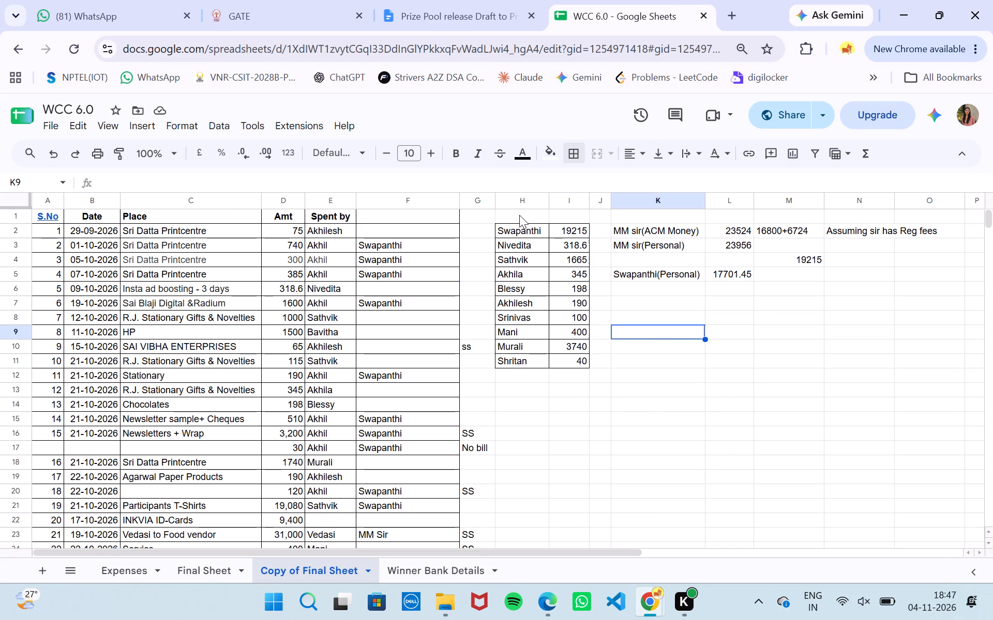
left_click_drag(519, 216, 576, 366)
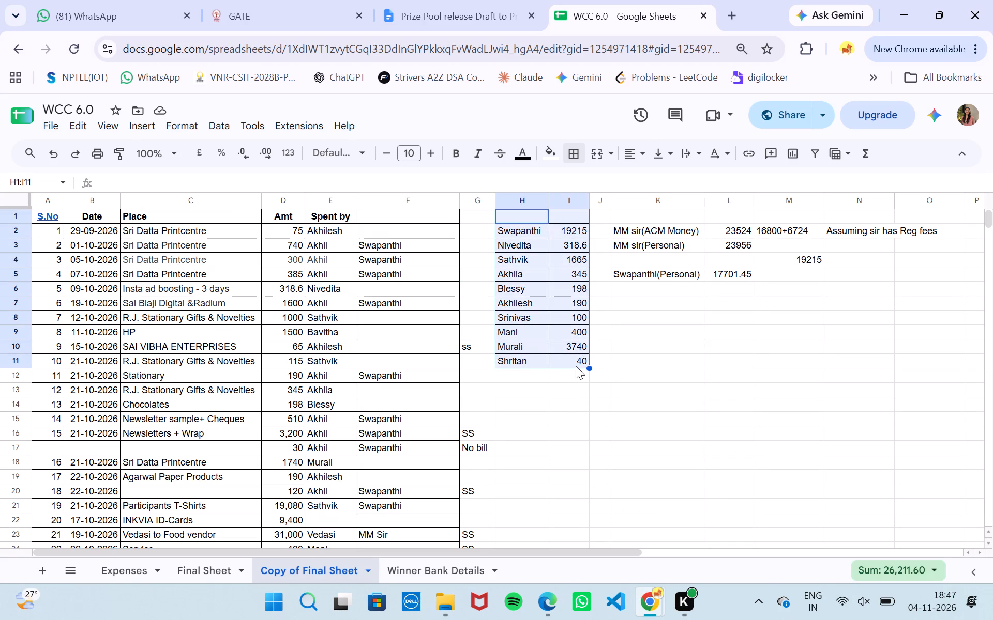
key("ctrl+c")
key("Delete")
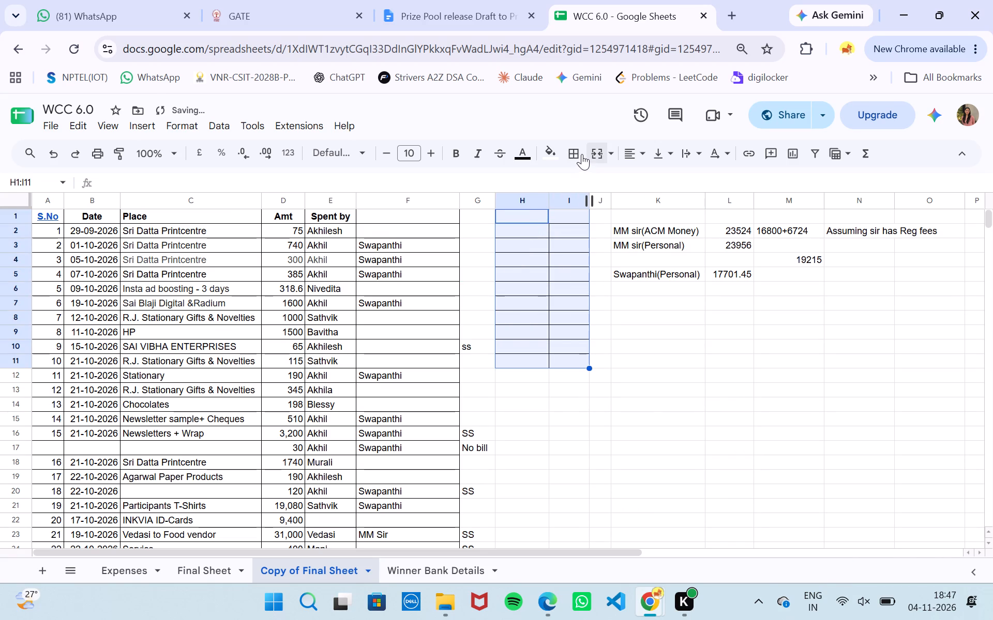
left_click(582, 154)
left_click(679, 208)
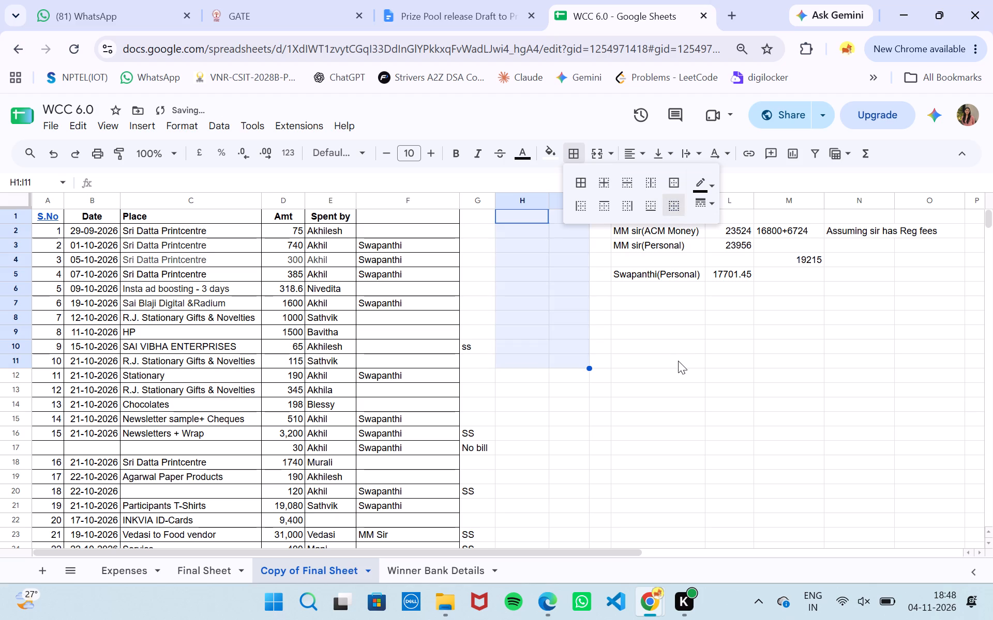
left_click(678, 361)
left_click(524, 348)
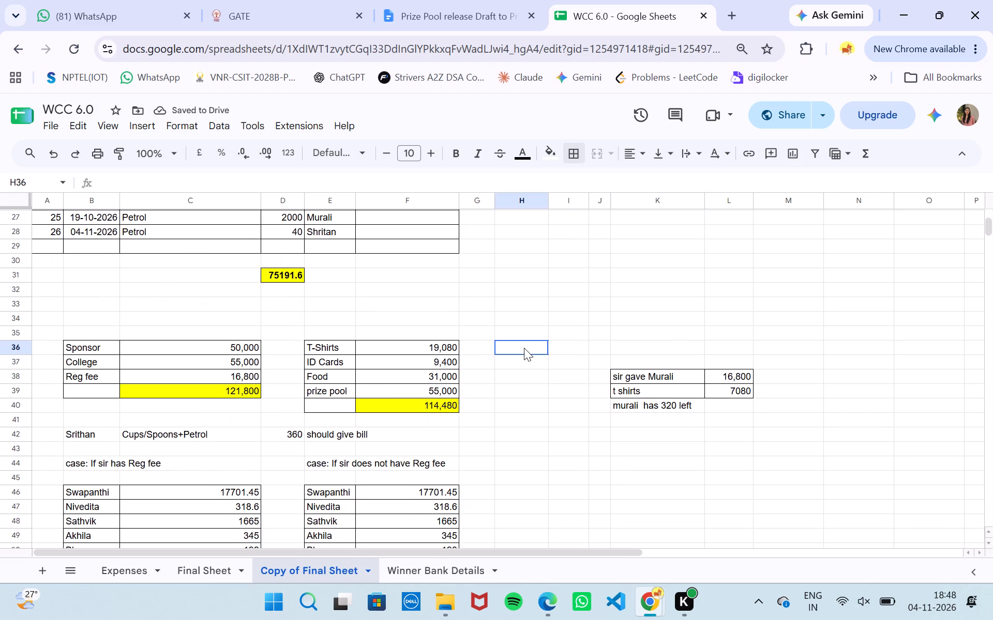
key("ctrl+v")
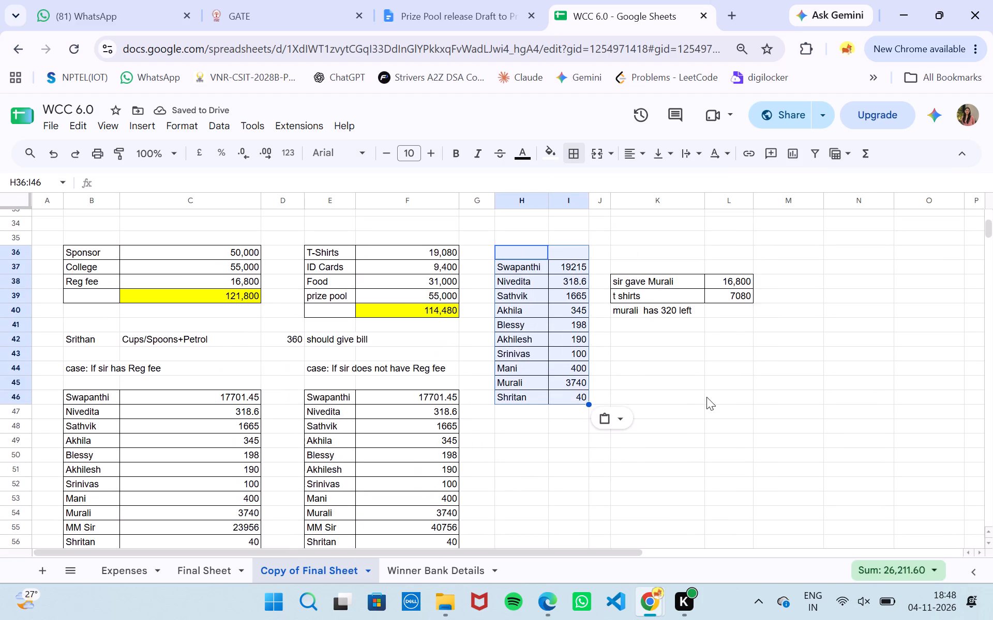
left_click(706, 397)
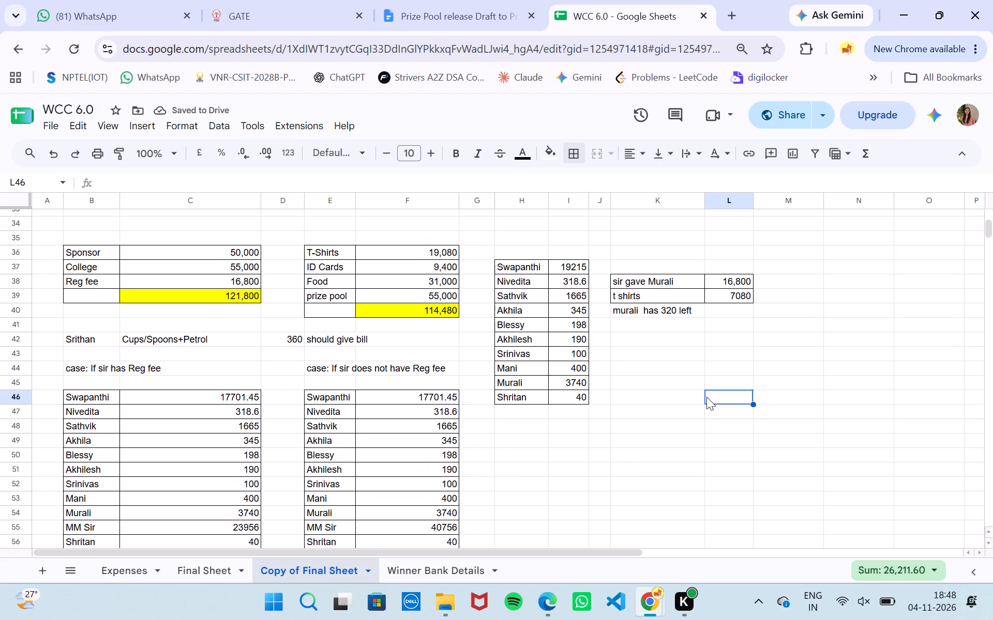
Review the expense list and the lower tables for entries that still need tidying.
scroll(706, 397, "up", 9)
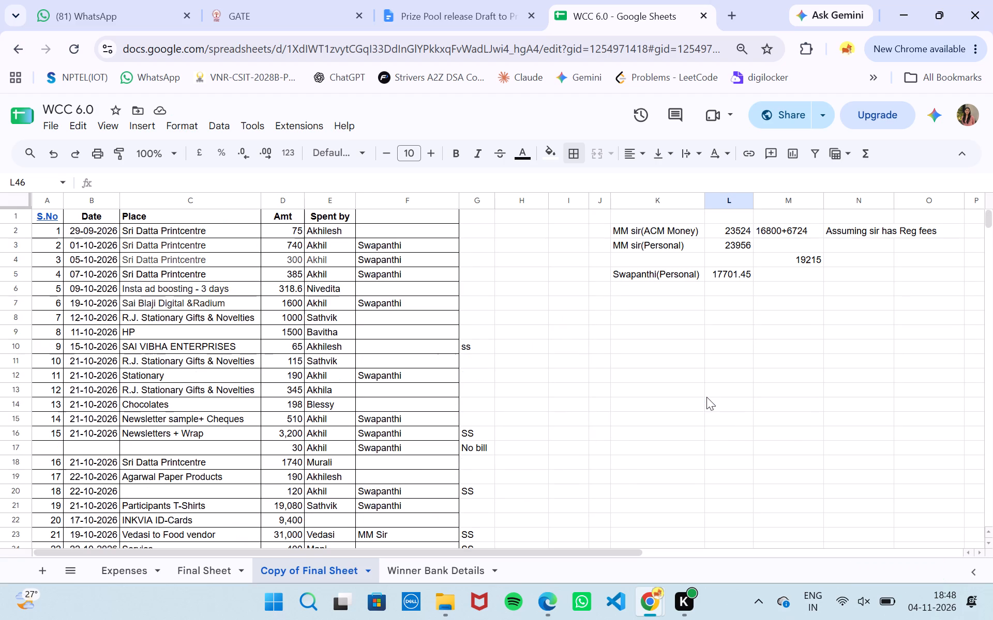
scroll(706, 397, "up", 1)
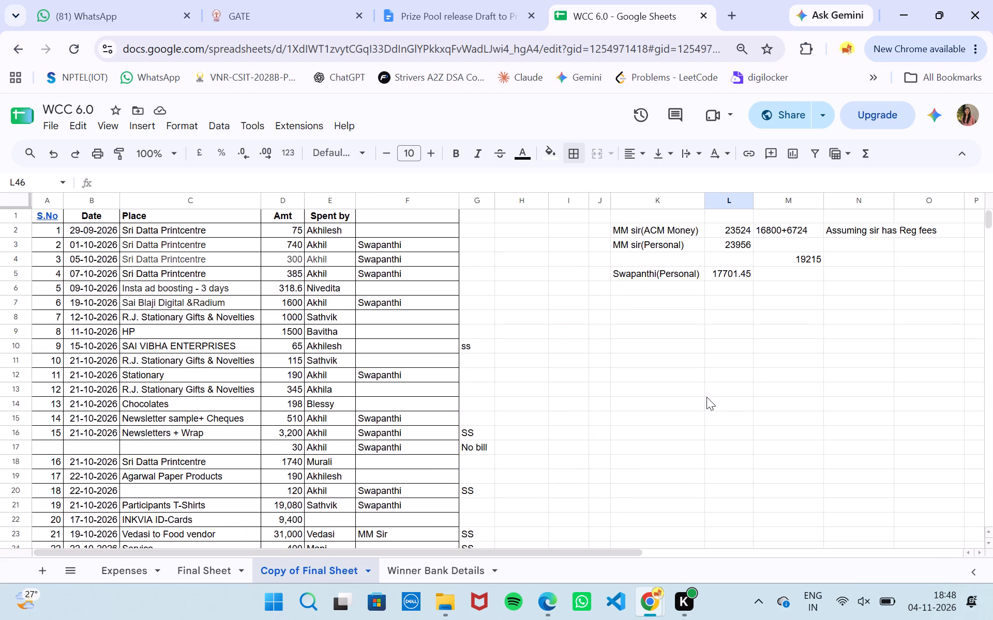
scroll(590, 427, "down", 5)
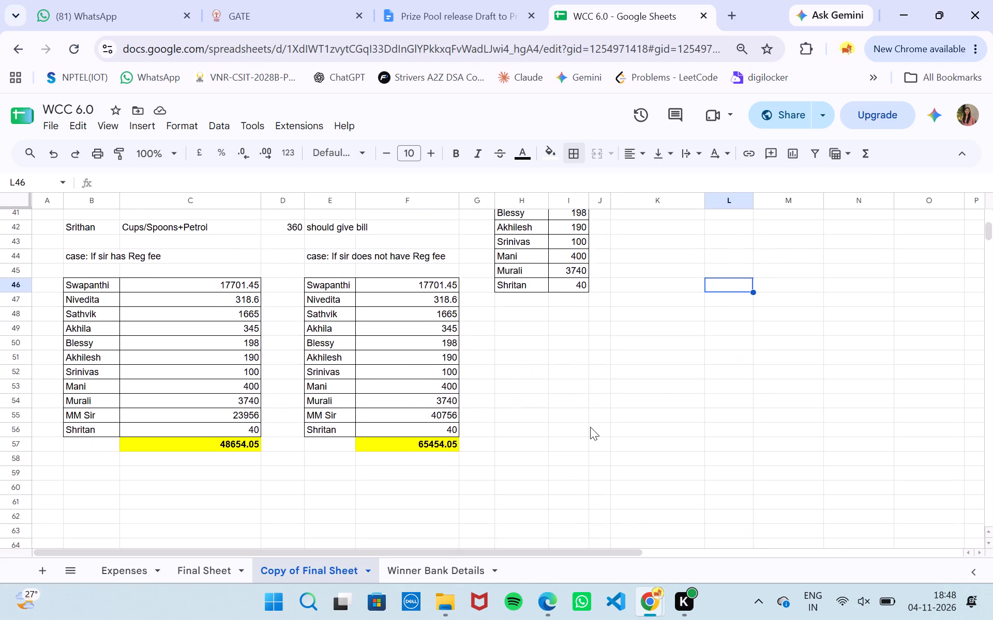
scroll(590, 427, "down", 1)
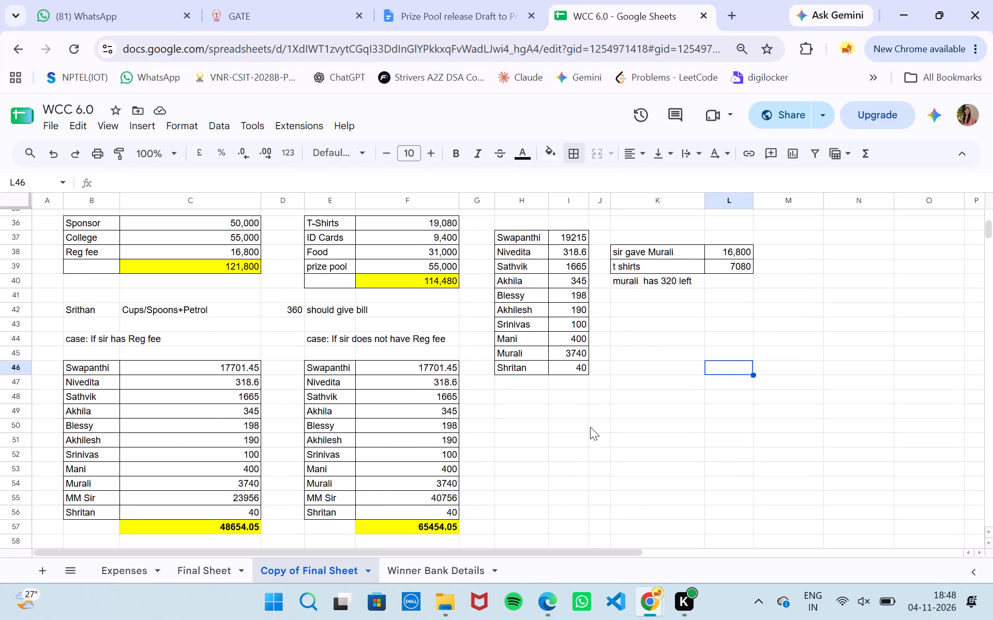
scroll(590, 427, "up", 3)
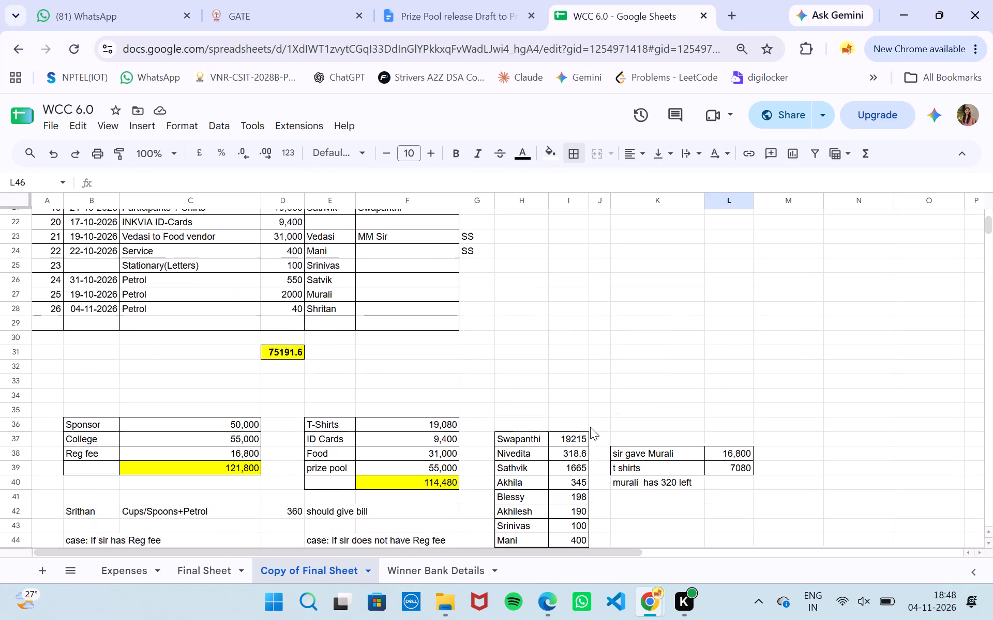
scroll(590, 427, "up", 1)
scroll(471, 433, "down", 1)
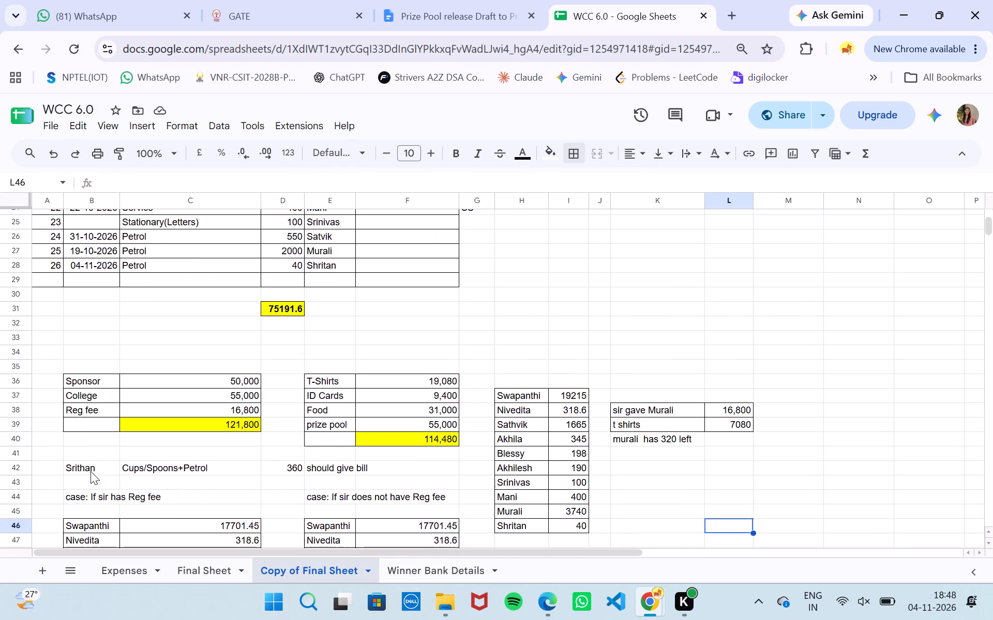
Shorten Srithan's expense description in C42 to Cups/Spoons.
left_click_drag(91, 469, 333, 468)
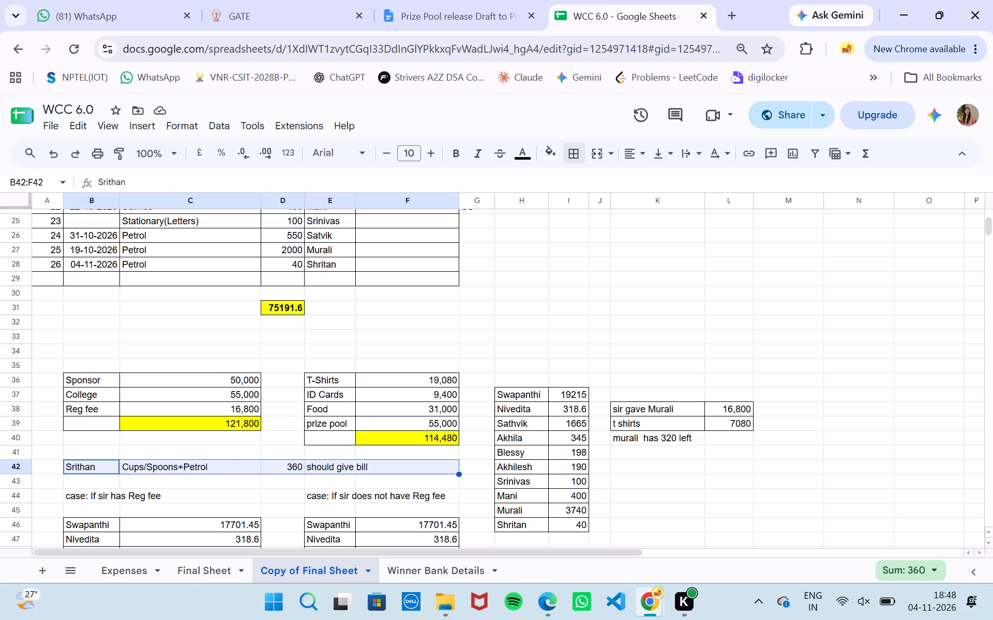
double_click(224, 469)
key("BackSpace")
key("BackSpace")
key("BackSpace")
key("BackSpace")
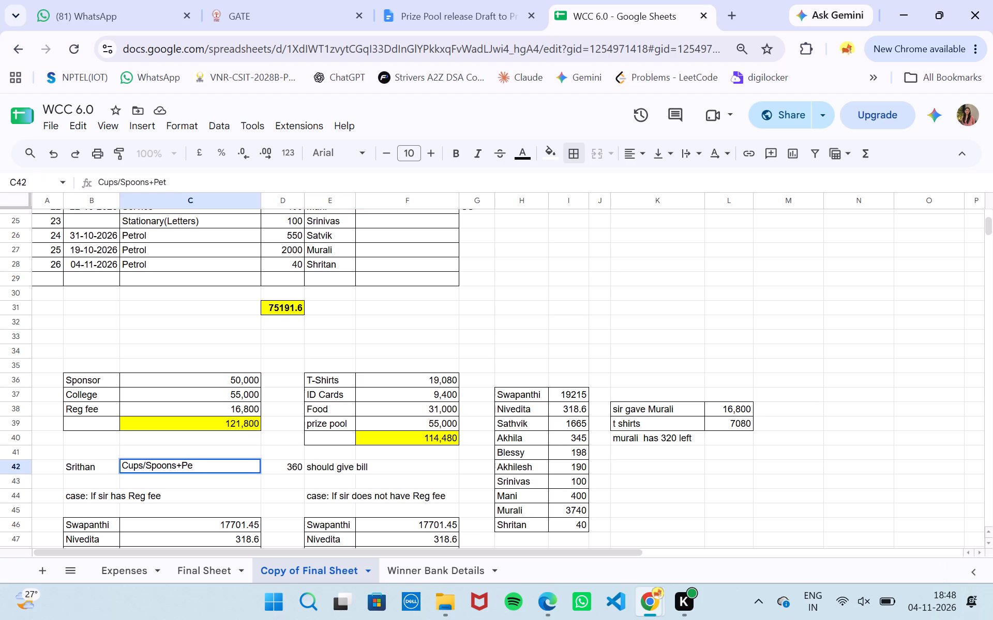
key("BackSpace")
key("BackSpace")
key("BackSpace")
key("BackSpace")
key("s")
key("slash")
key("BackSpace")
left_click(283, 432)
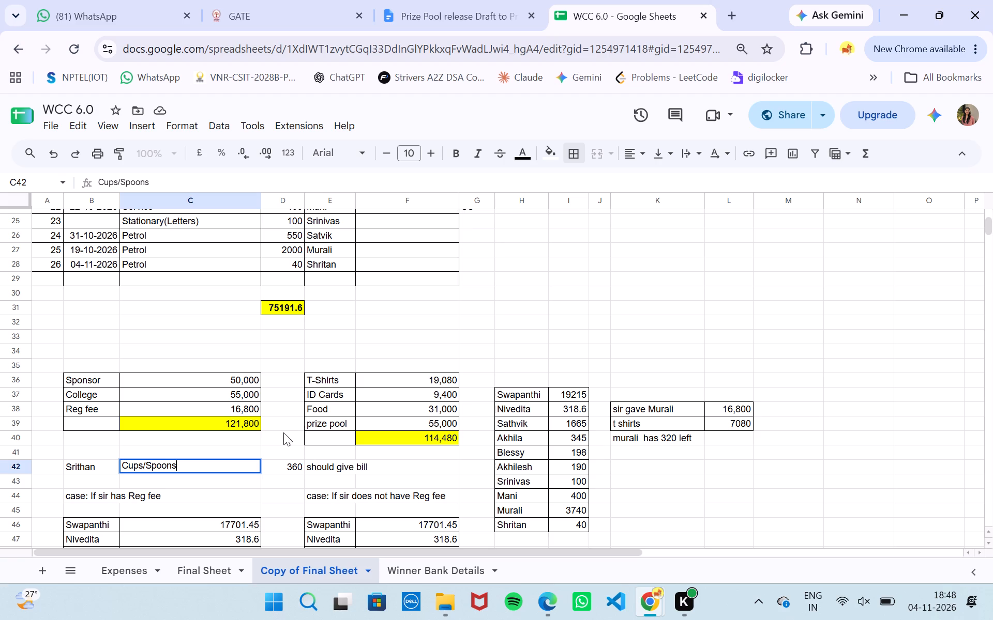
Move Srithan's Cups/Spoons row from B42:F42 up to B33:F33, above the Sponsor and T-Shirts tables.
left_click_drag(85, 463, 367, 467)
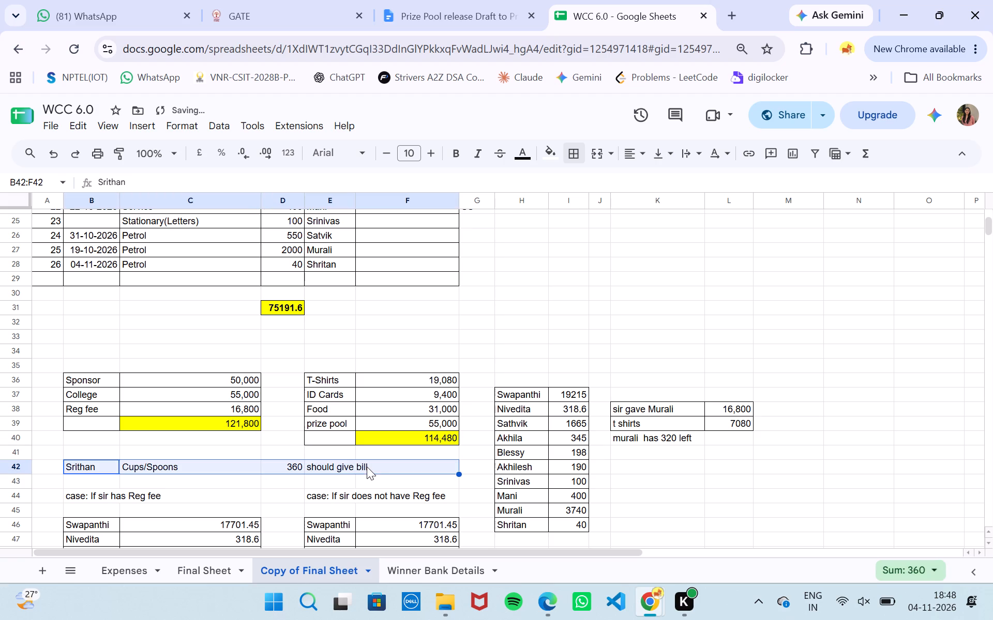
key("ctrl+c")
key("Delete")
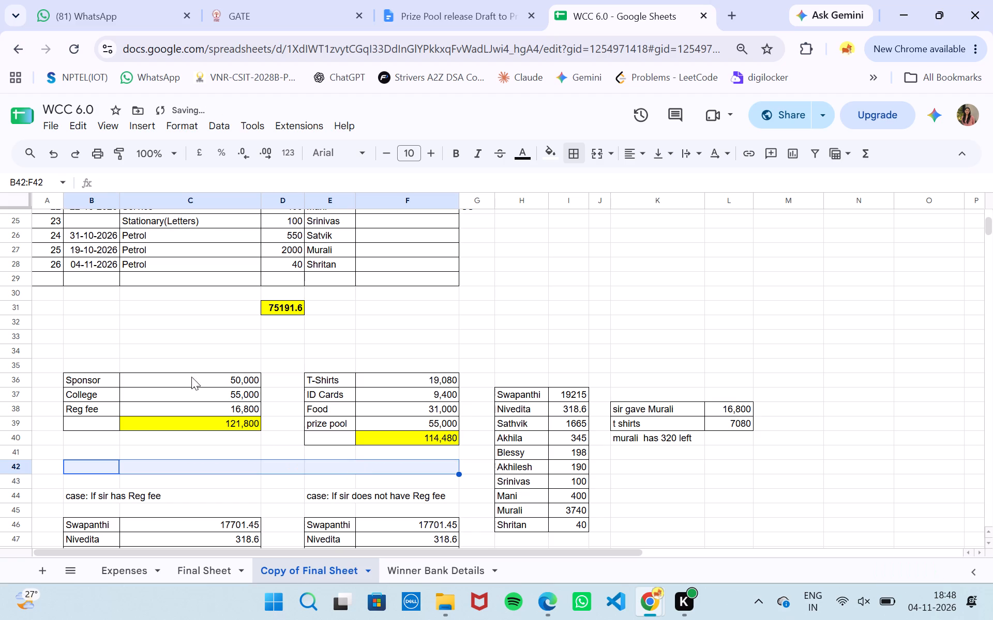
left_click(95, 333)
key("ctrl+v")
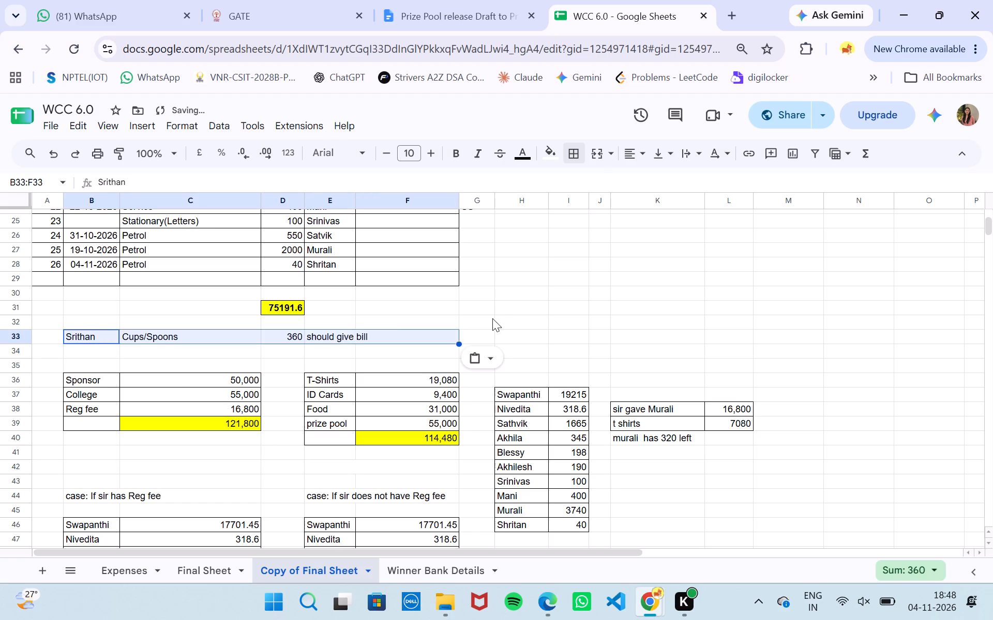
left_click(494, 318)
Switch to Snipping Tool and capture a rectangular snip of the lower tables, rows 36 to 57 across columns A to L.
scroll(494, 318, "down", 1)
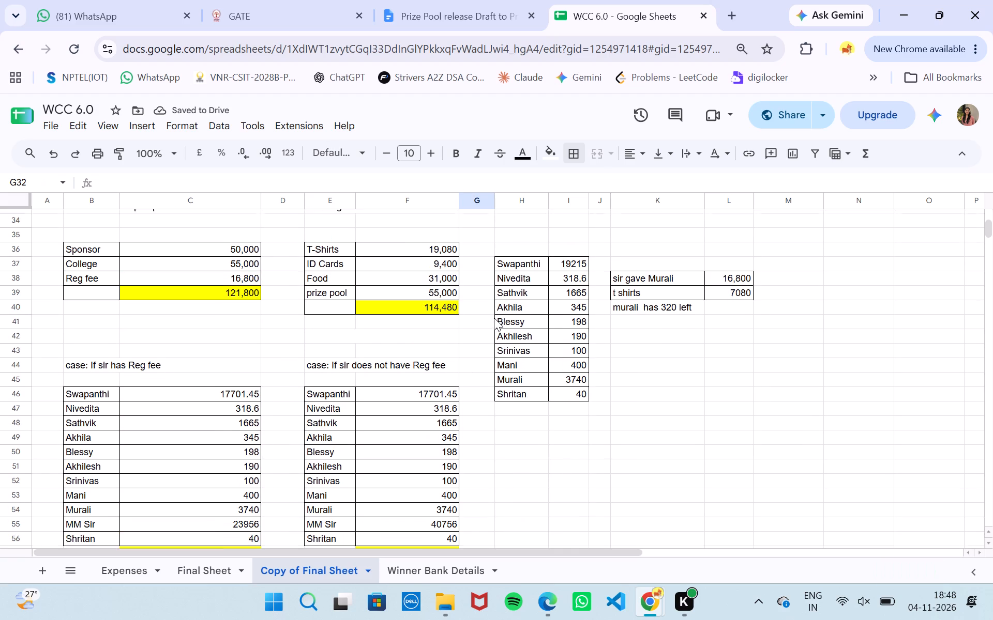
scroll(494, 318, "down", 1)
scroll(545, 368, "down", 1)
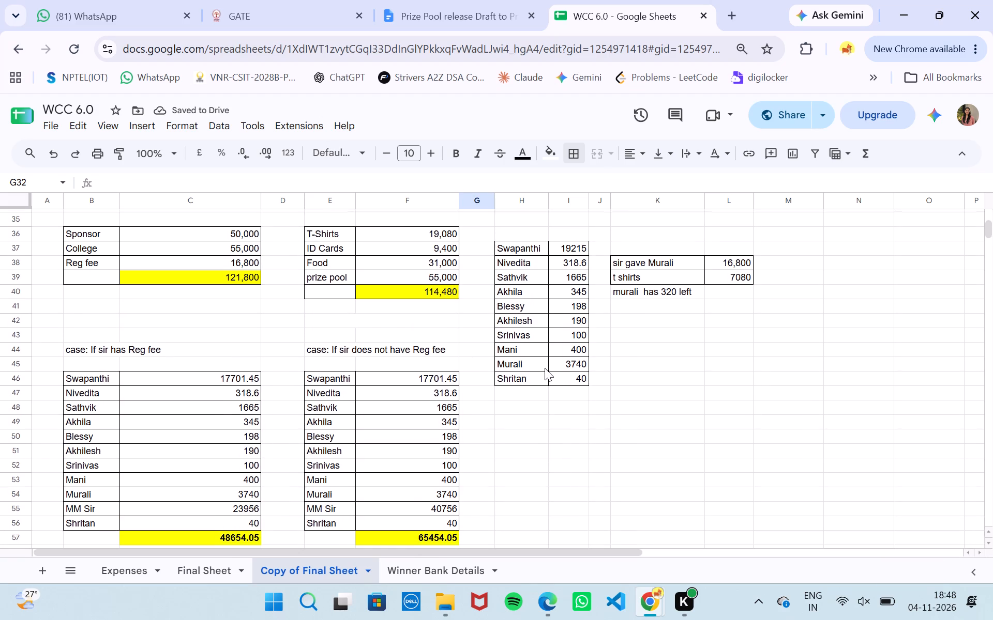
scroll(545, 368, "down", 1)
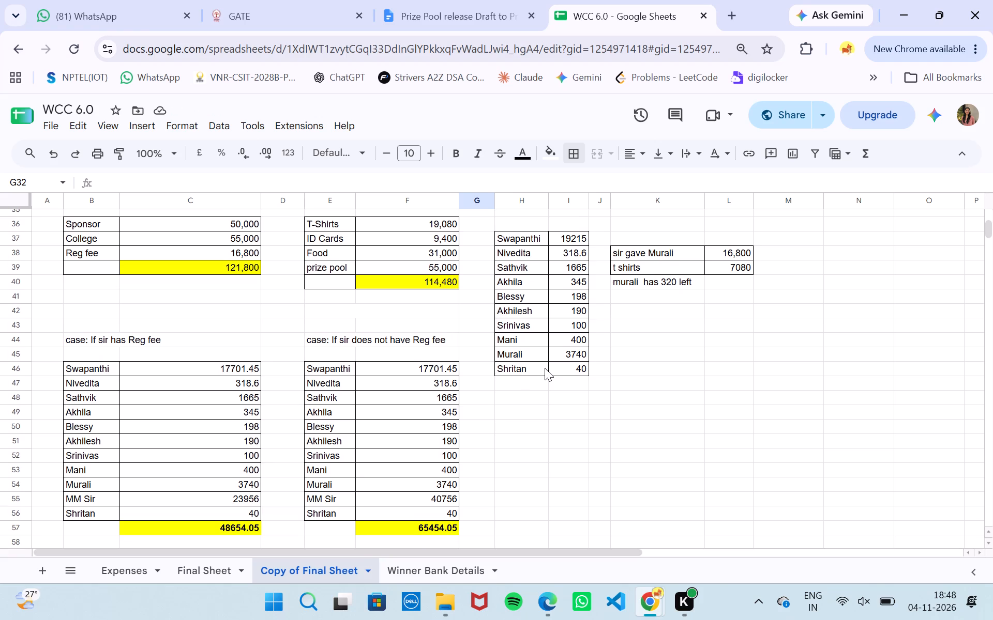
scroll(545, 368, "down", 1)
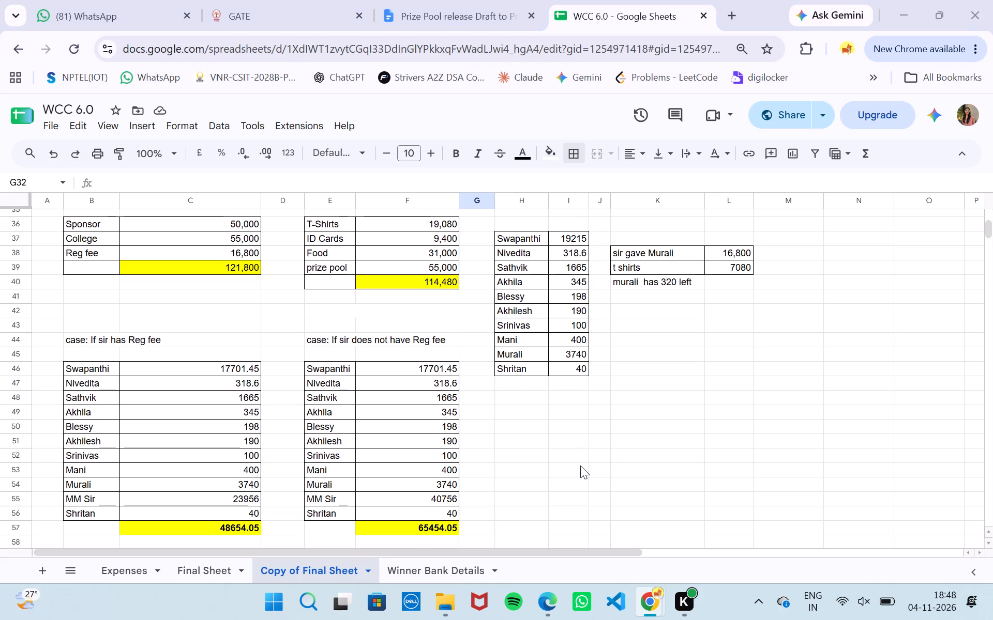
type("snipping")
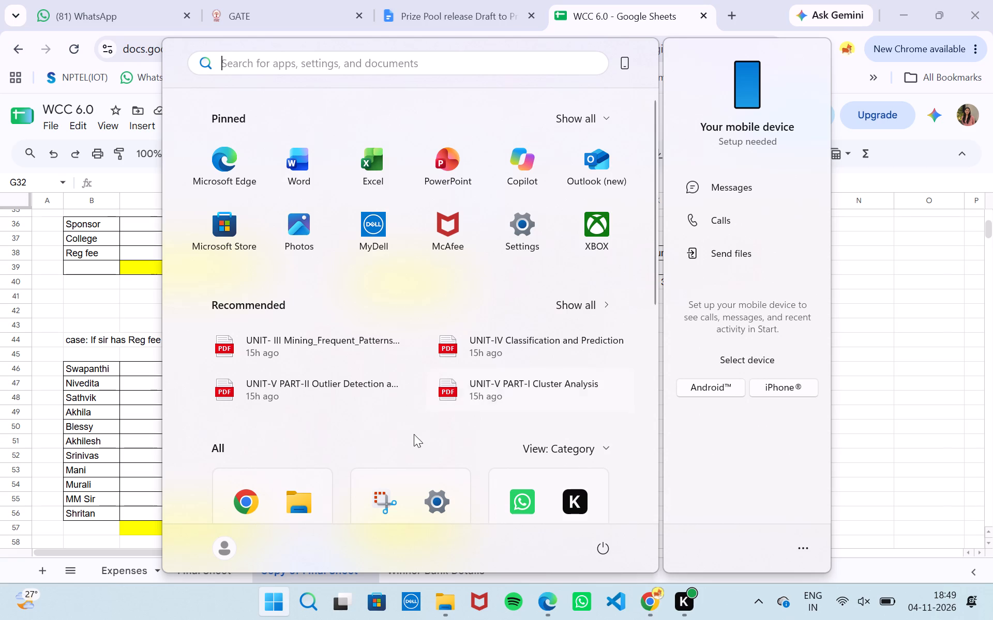
left_click(382, 500)
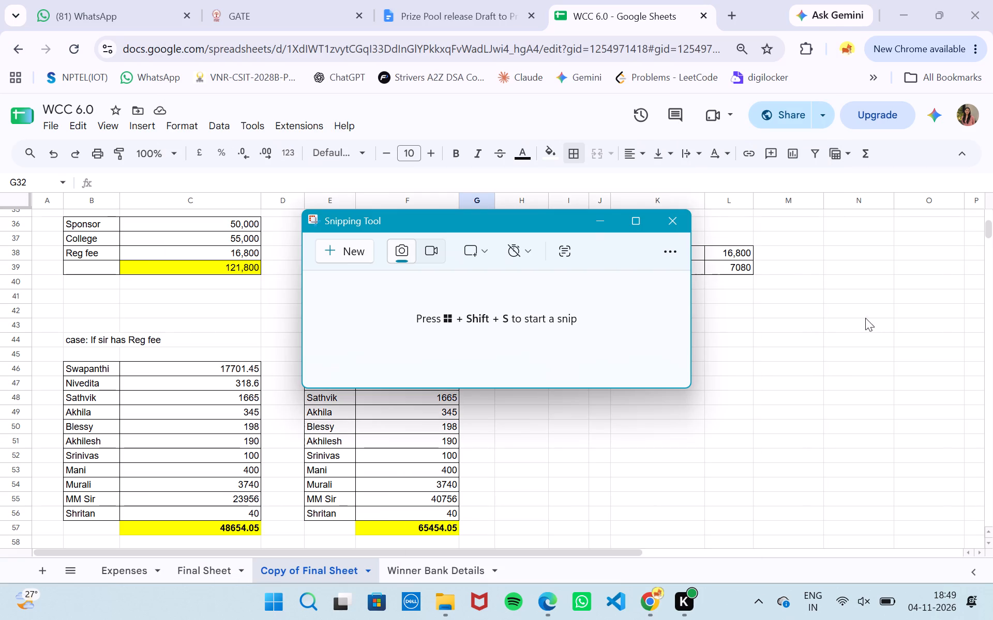
left_click(347, 249)
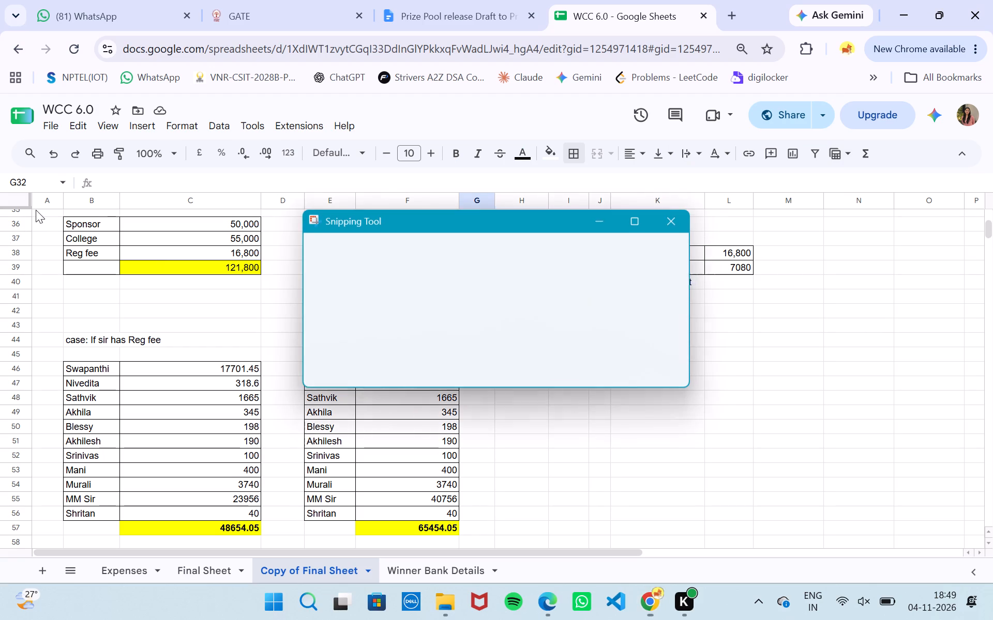
left_click(321, 251)
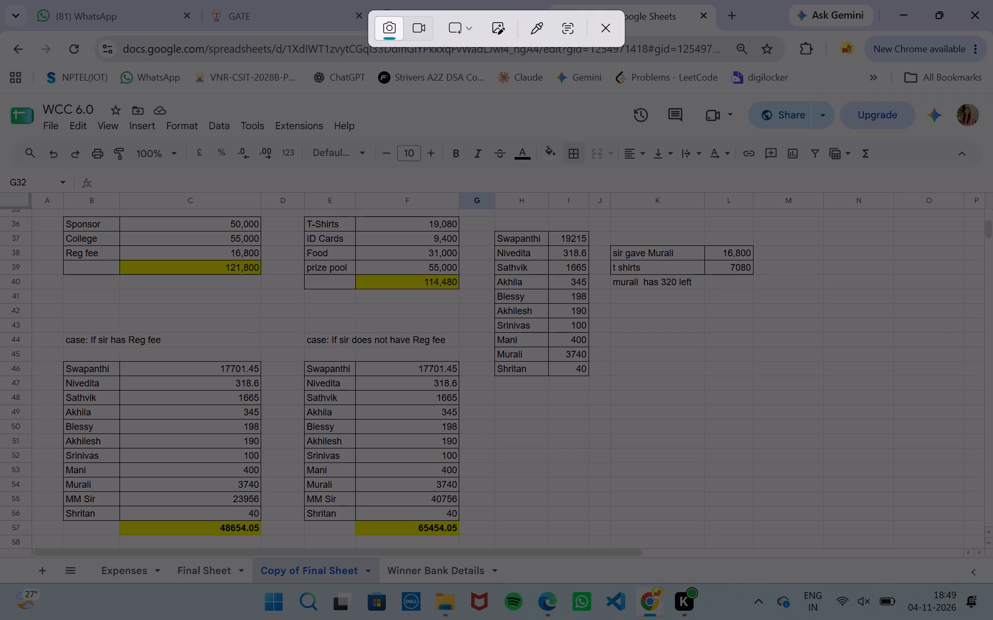
left_click_drag(29, 208, 782, 544)
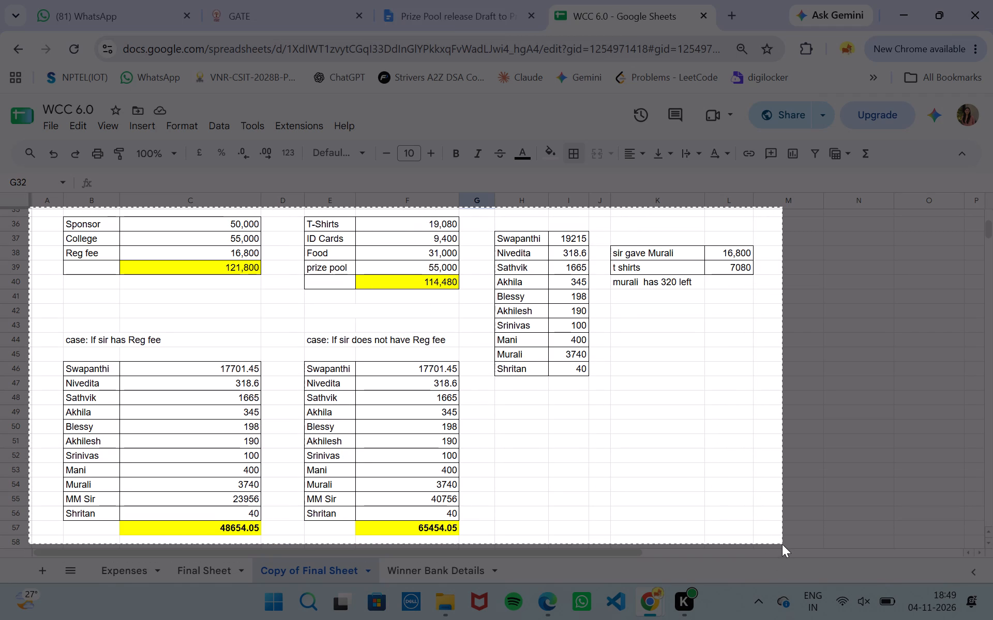
left_click_drag(782, 544, 769, 550)
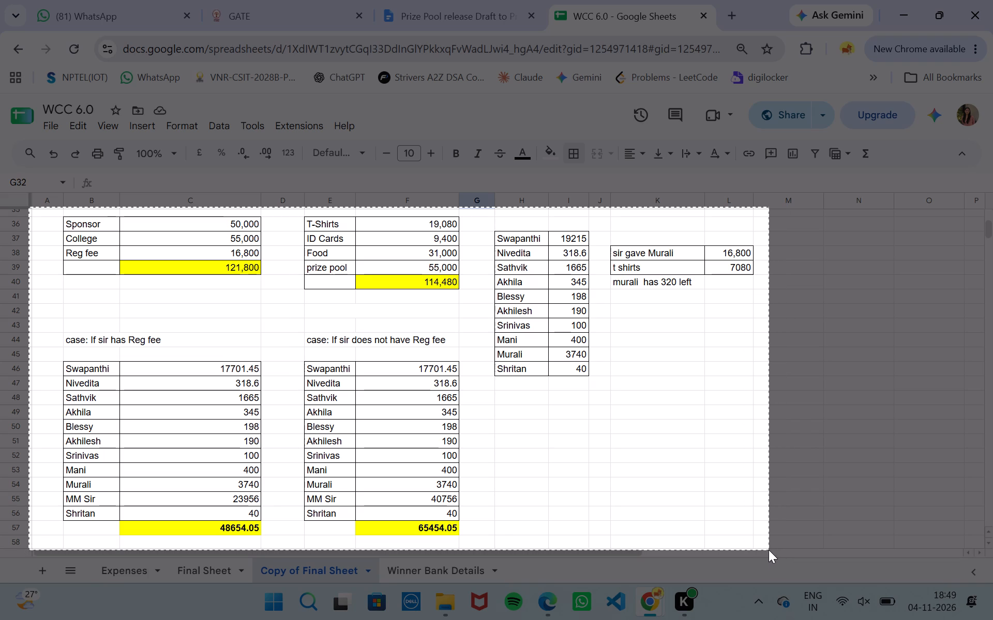
left_click_drag(769, 550, 768, 547)
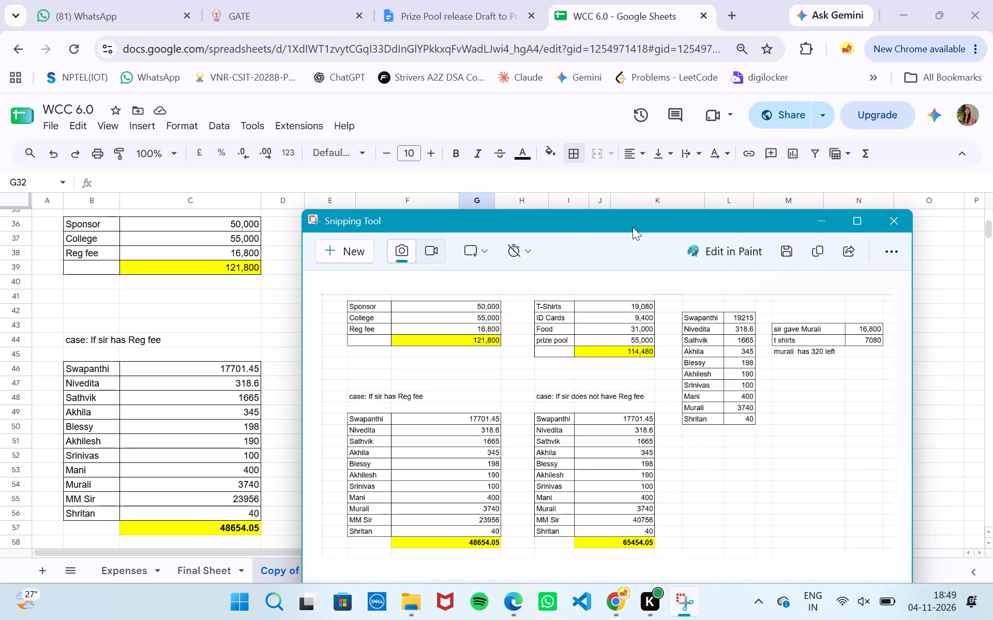
Crop the snip to trim the empty margin along its left edge.
left_click_drag(633, 227, 501, 140)
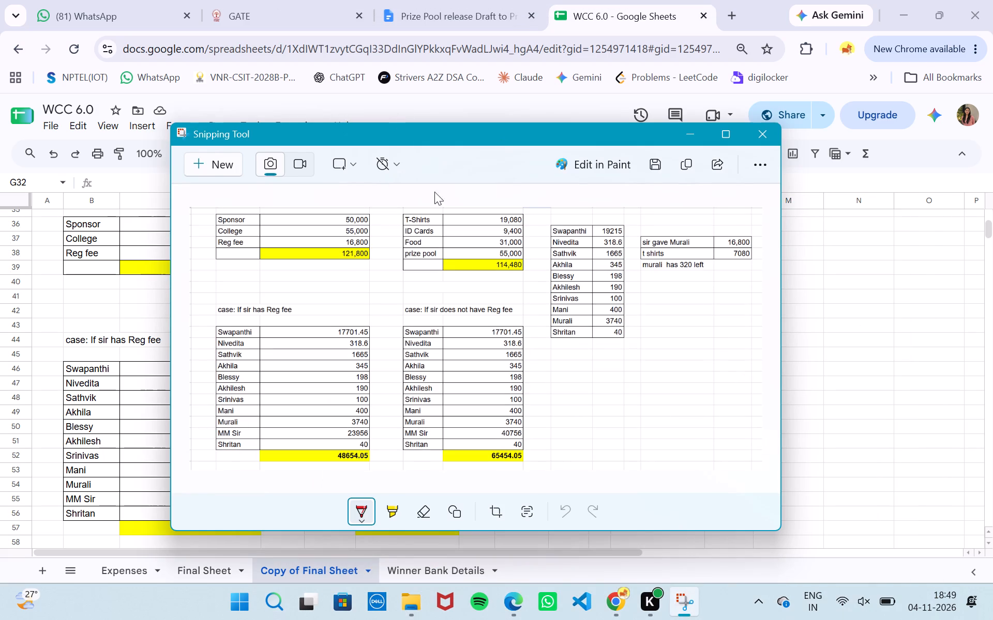
left_click(496, 517)
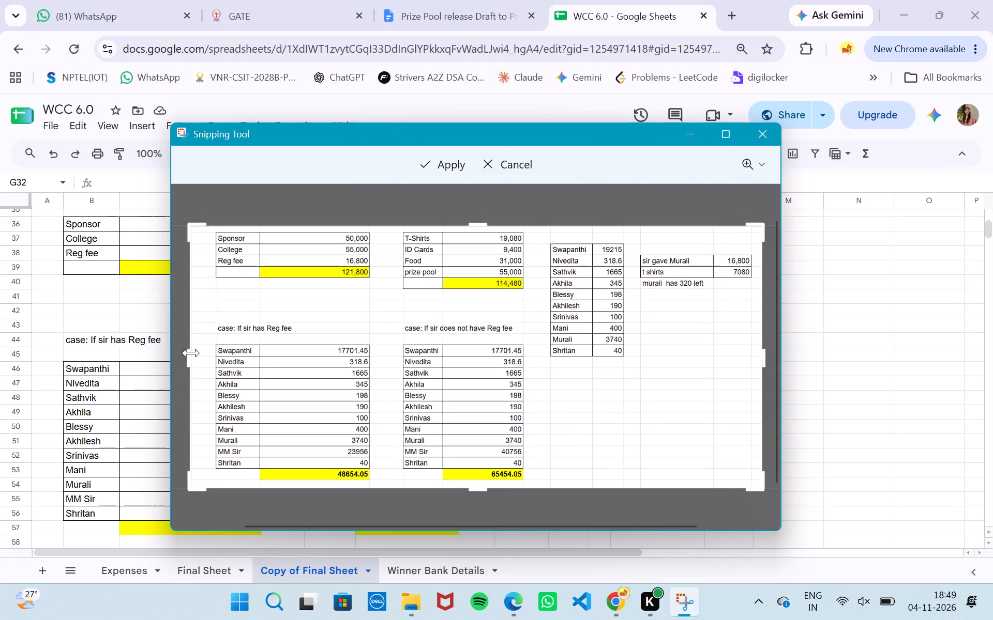
left_click_drag(190, 353, 204, 355)
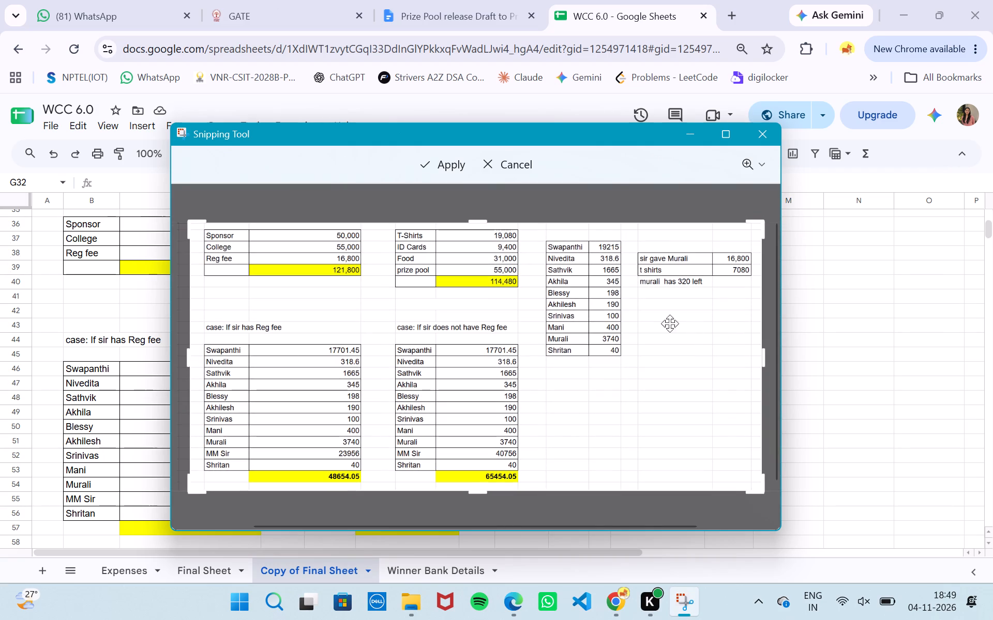
Apply the crop, copy the trimmed snip to the clipboard, and return to the expense rows in Google Sheets.
left_click(449, 168)
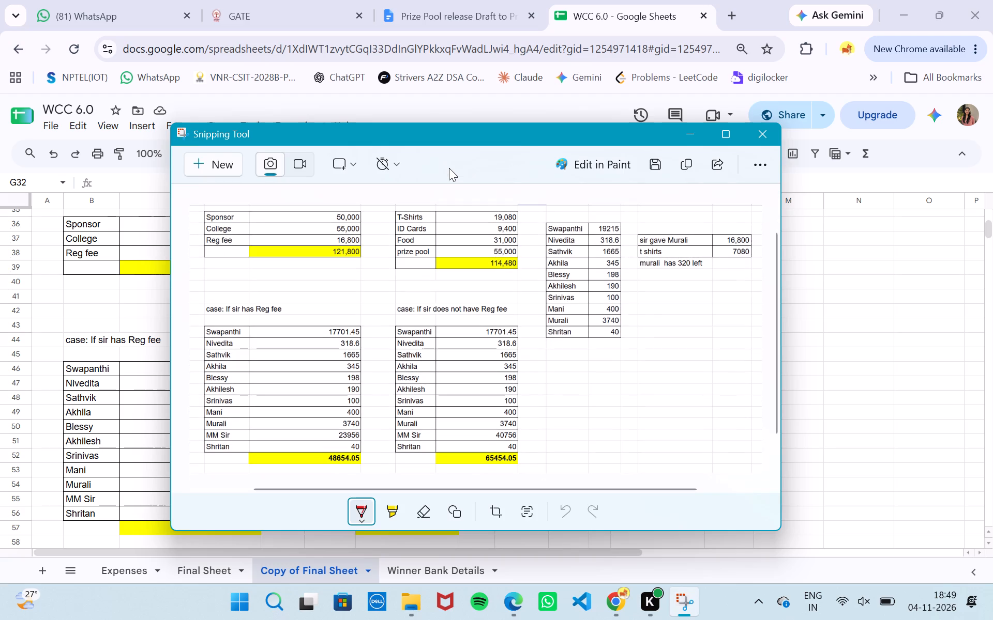
left_click(686, 160)
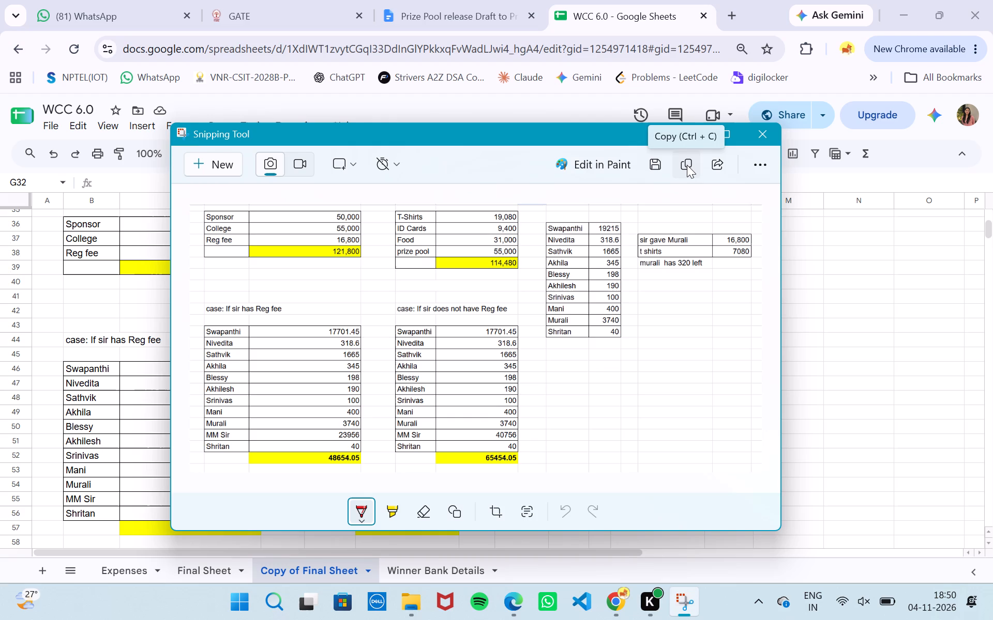
left_click(687, 165)
left_click(686, 132)
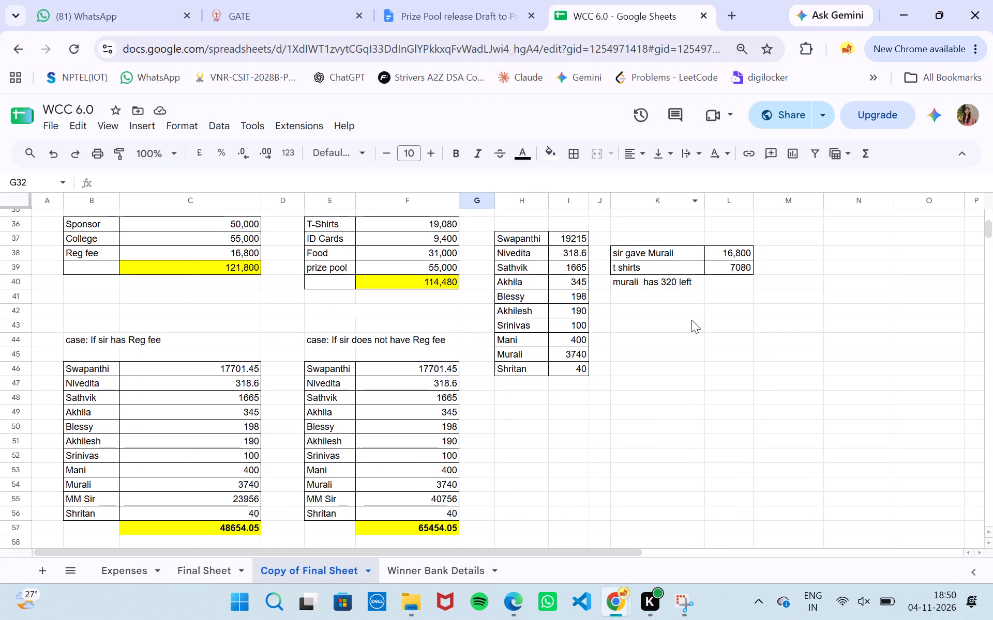
scroll(715, 358, "up", 4)
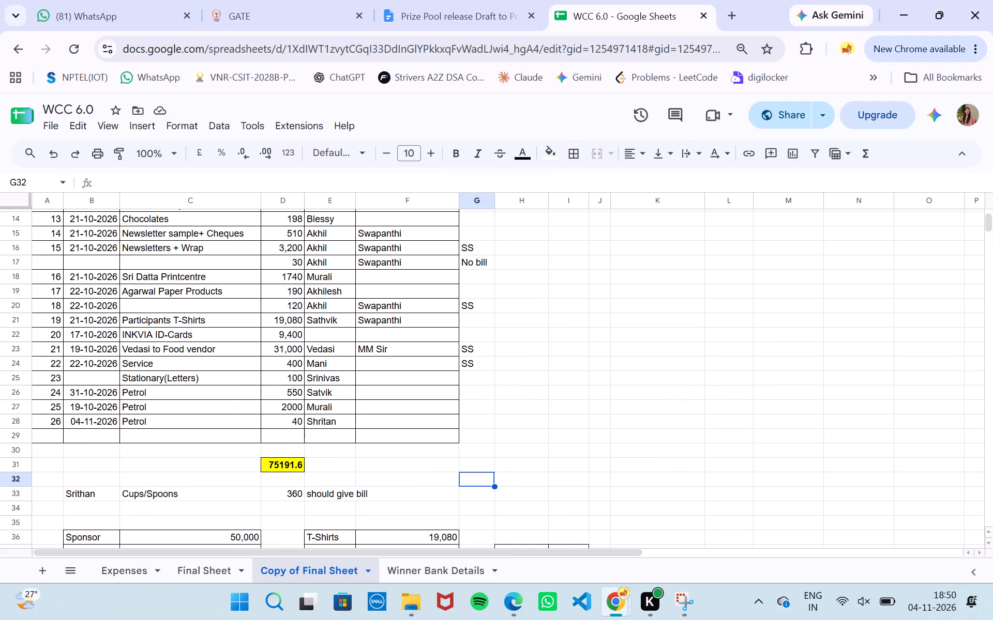